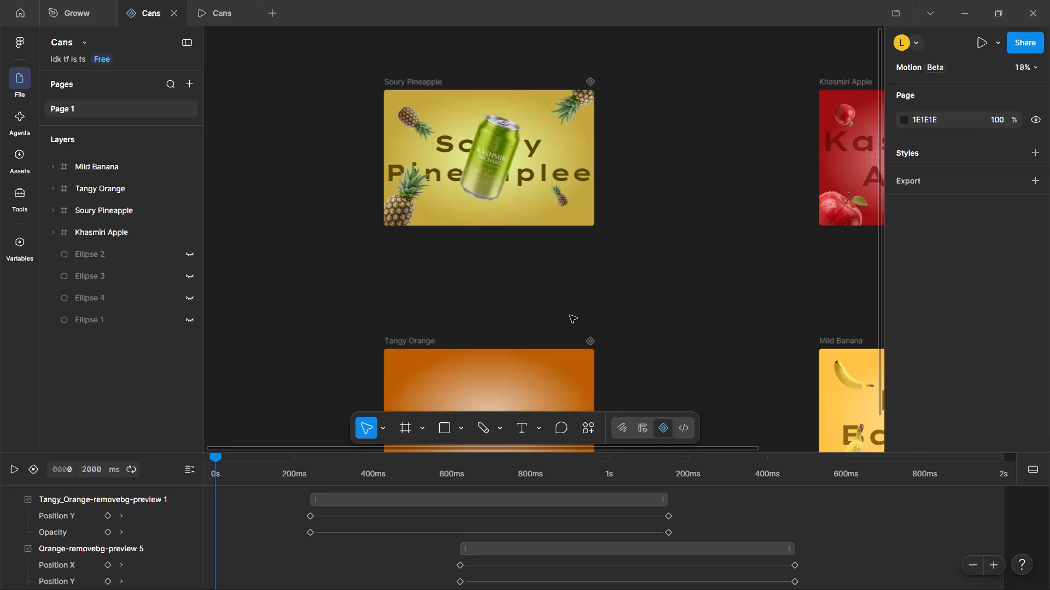
Preview the Cans prototype and return to its design file.
left_click(984, 45)
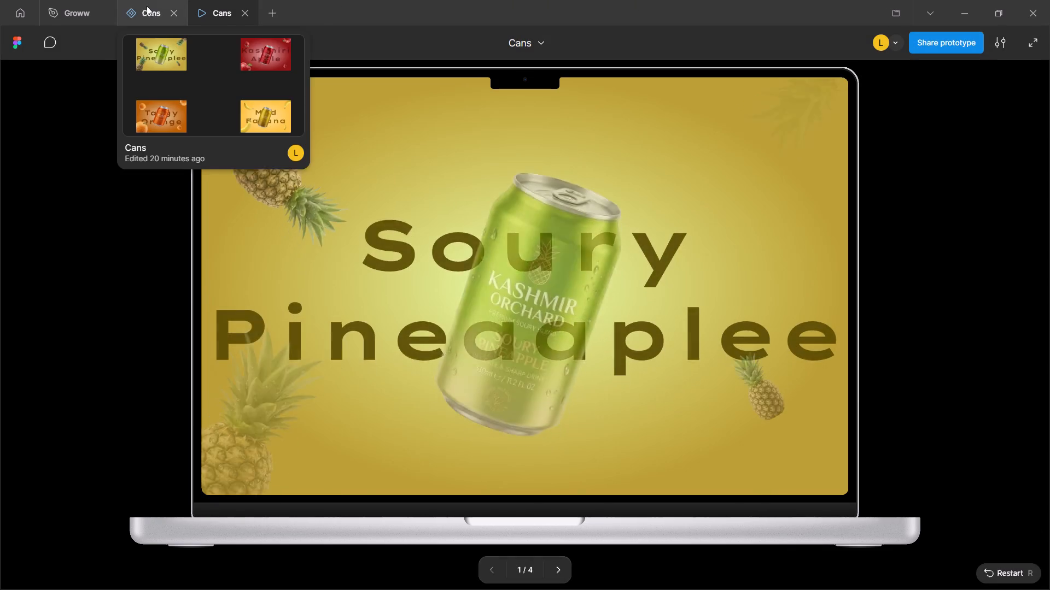
left_click(138, 4)
Look over the Soury Pineapple, Khasmiri Apple, Tangy Orange and Mild Banana frames in the Cans file.
left_click(563, 279)
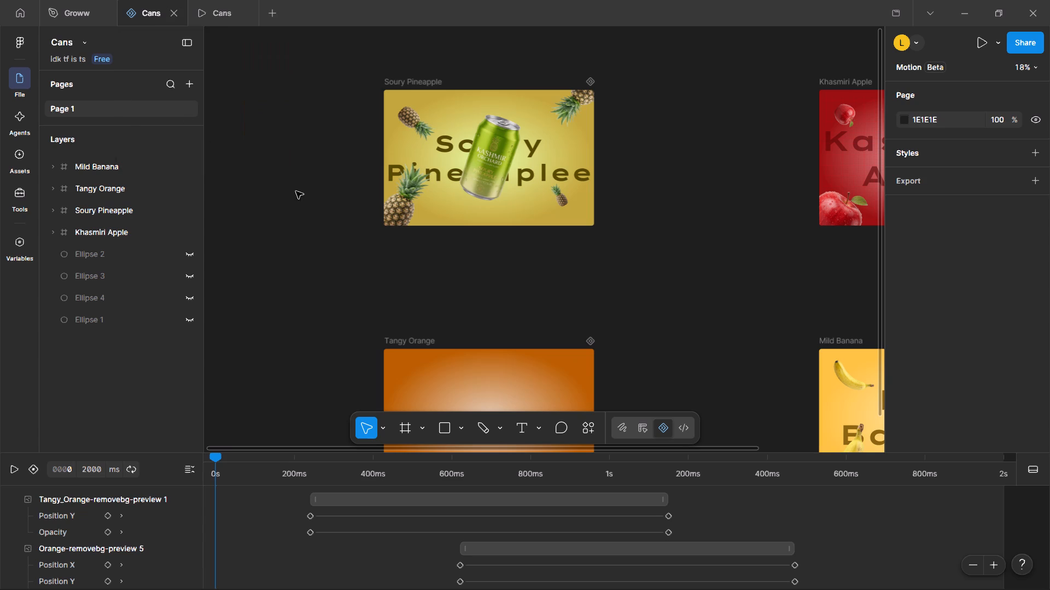
scroll(297, 192, "left", 1)
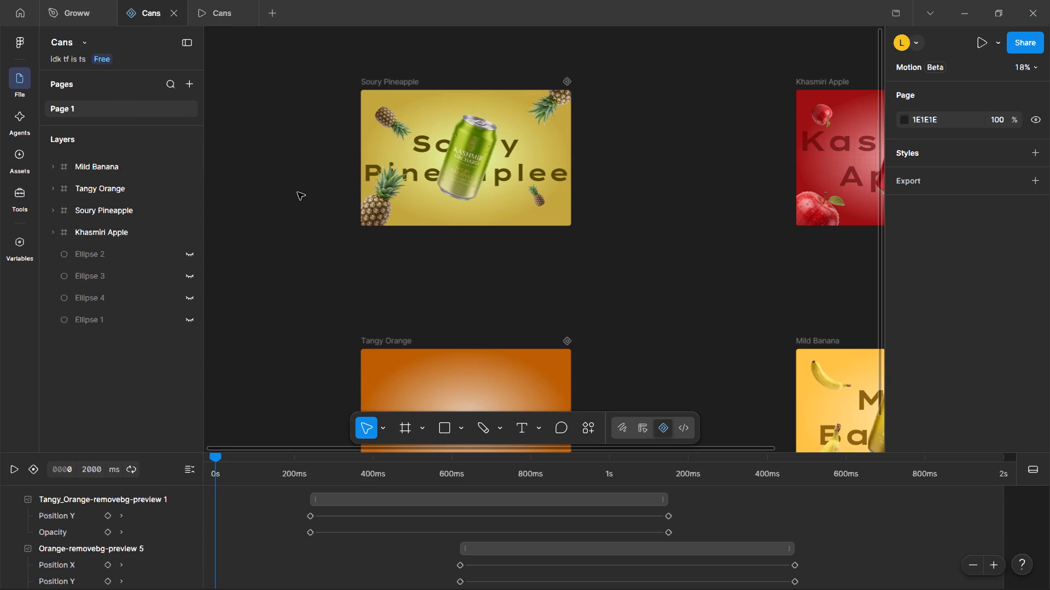
left_click(912, 67)
left_click(690, 296)
scroll(746, 377, "down", 1)
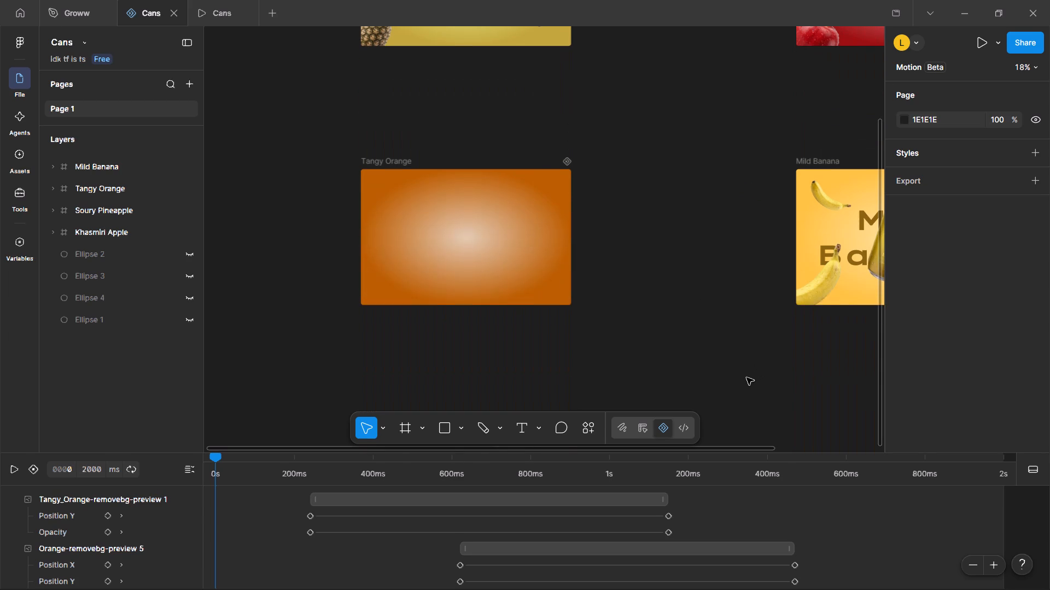
scroll(746, 377, "down", 1)
scroll(746, 377, "up", 1)
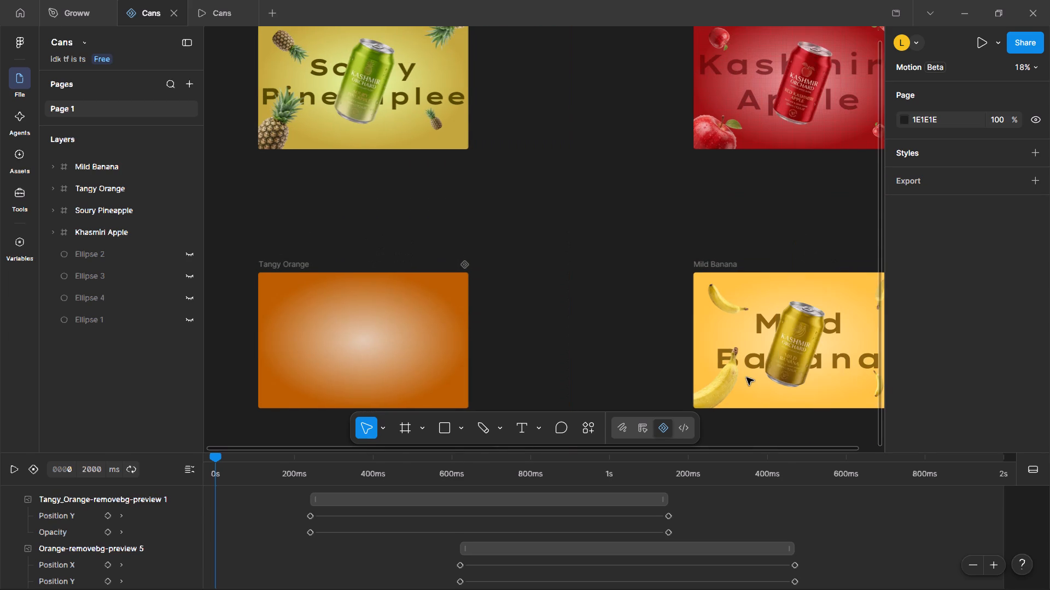
scroll(746, 377, "up", 2)
scroll(746, 377, "left", 1)
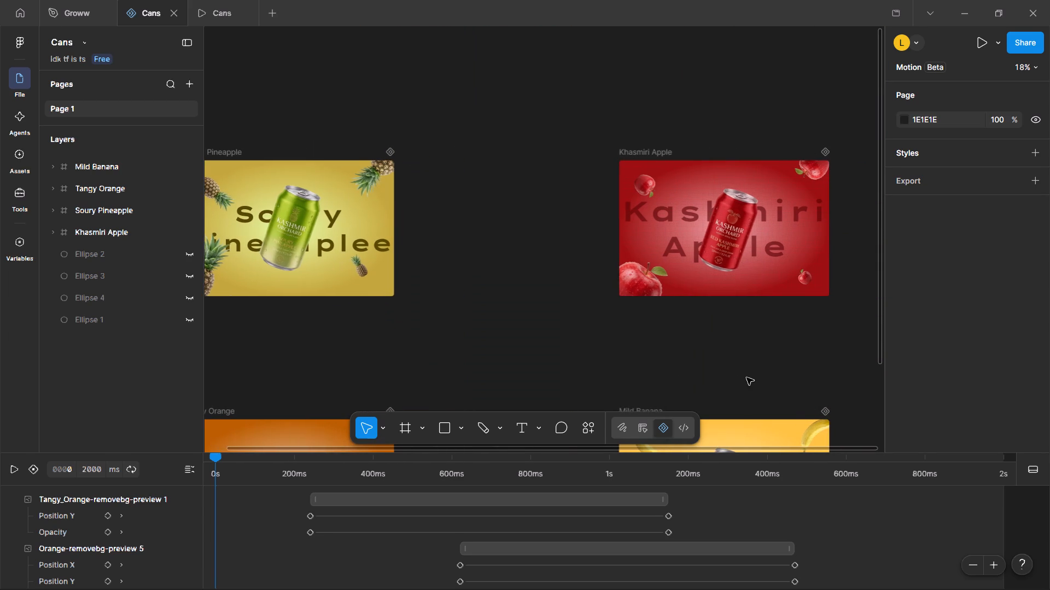
scroll(746, 377, "down", 1)
scroll(746, 377, "right", 2)
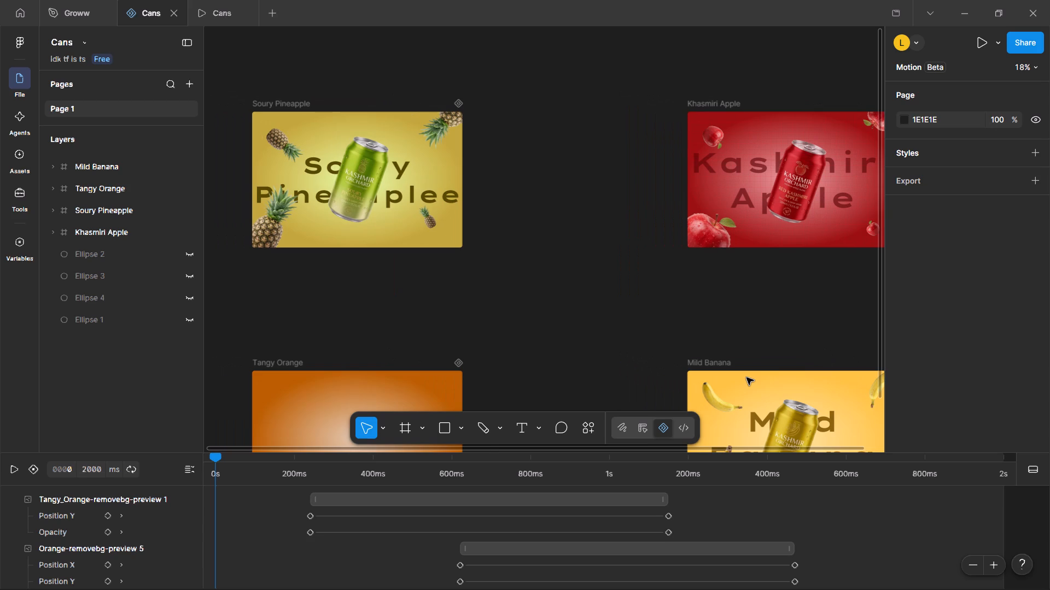
scroll(746, 377, "right", 1)
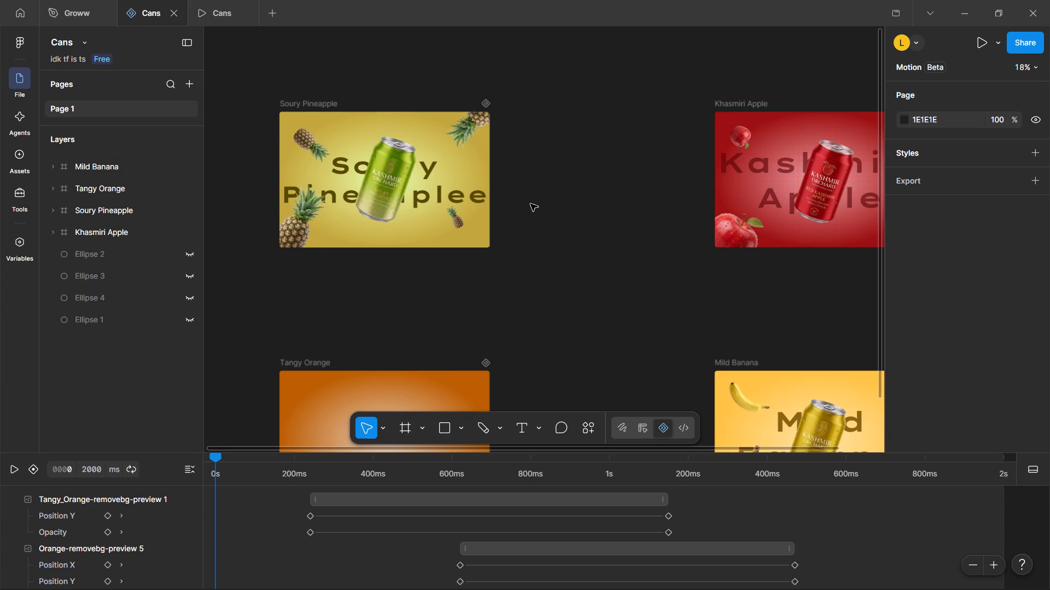
View the Groww design and its prototype settings.
left_click(74, 7)
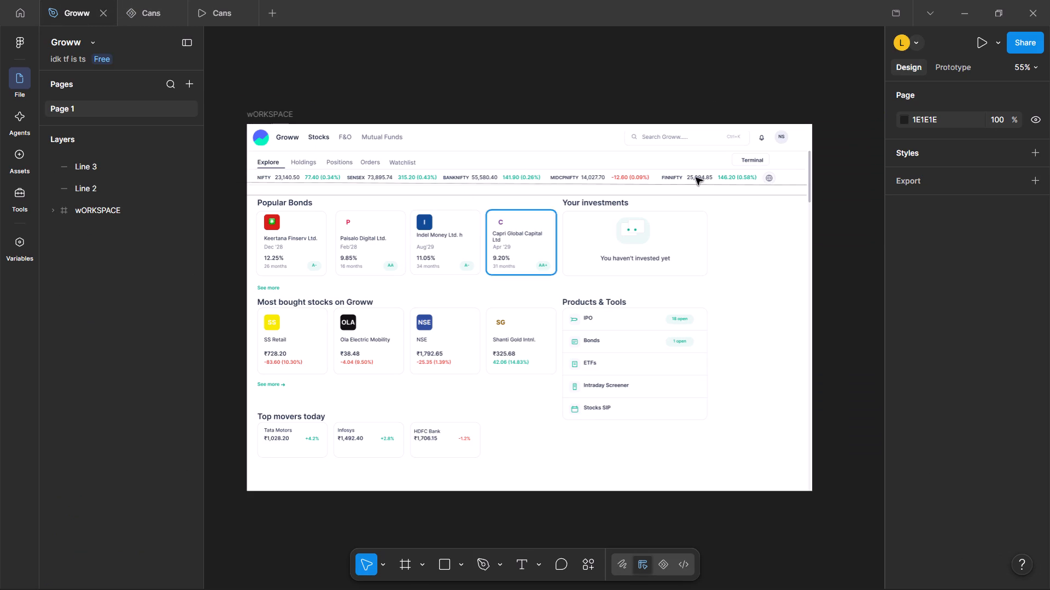
left_click(949, 67)
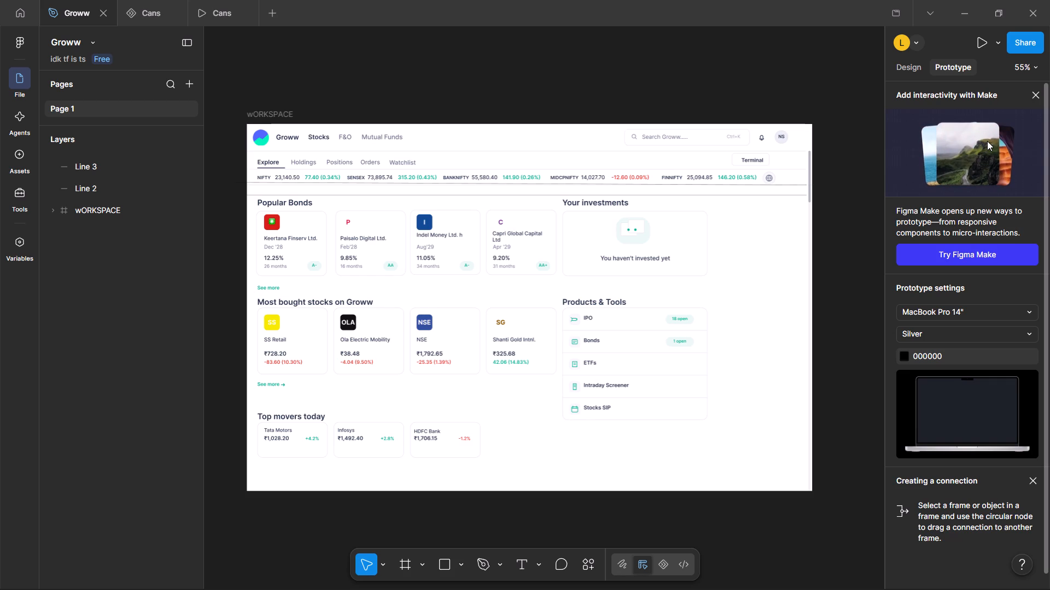
Open a new-file page and close the Groww file and both Cans tabs.
left_click(275, 9)
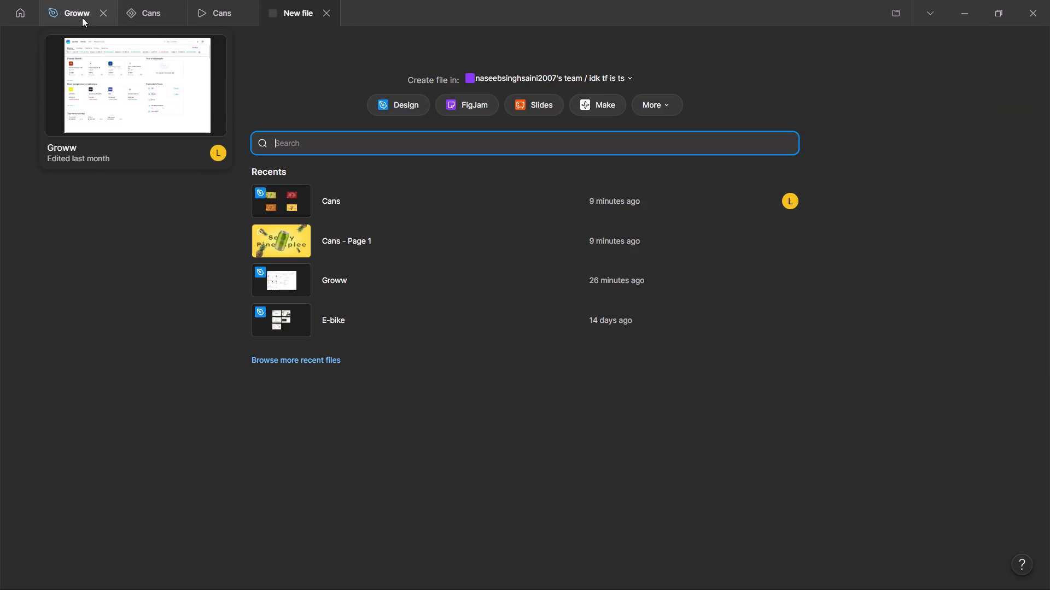
double_click(100, 14)
left_click(100, 14)
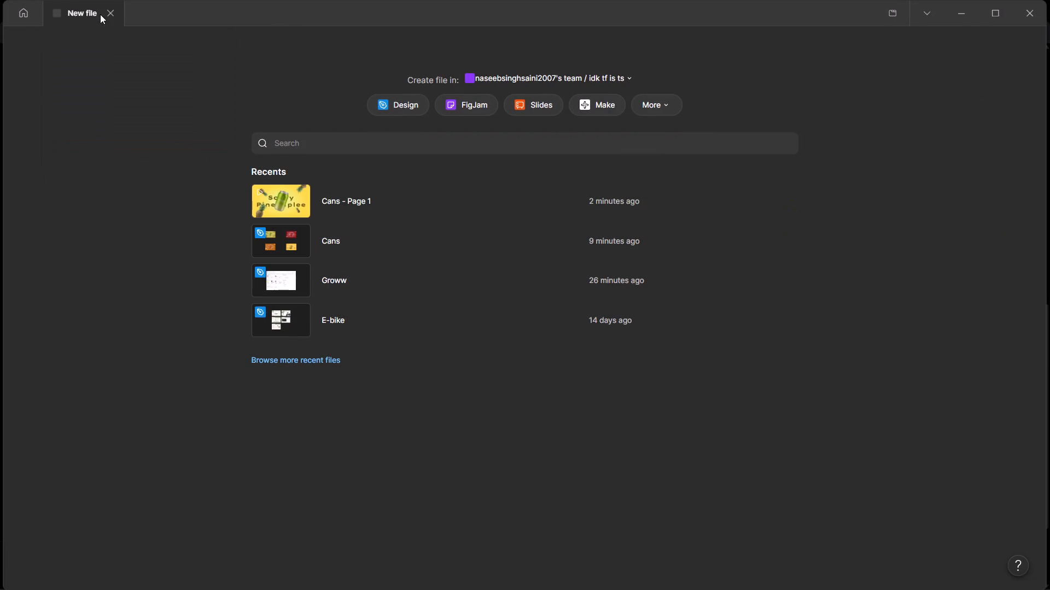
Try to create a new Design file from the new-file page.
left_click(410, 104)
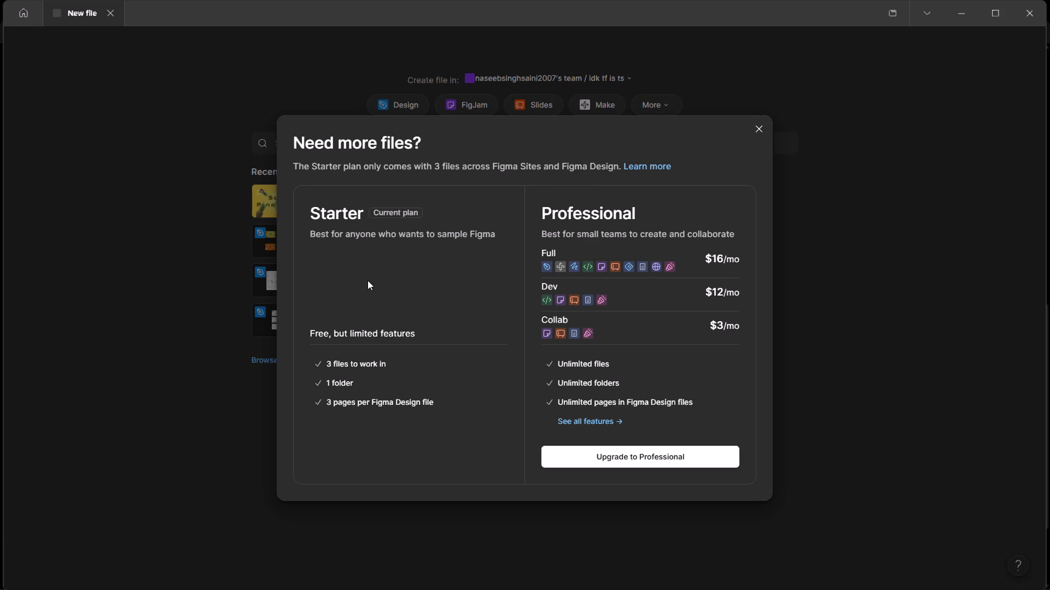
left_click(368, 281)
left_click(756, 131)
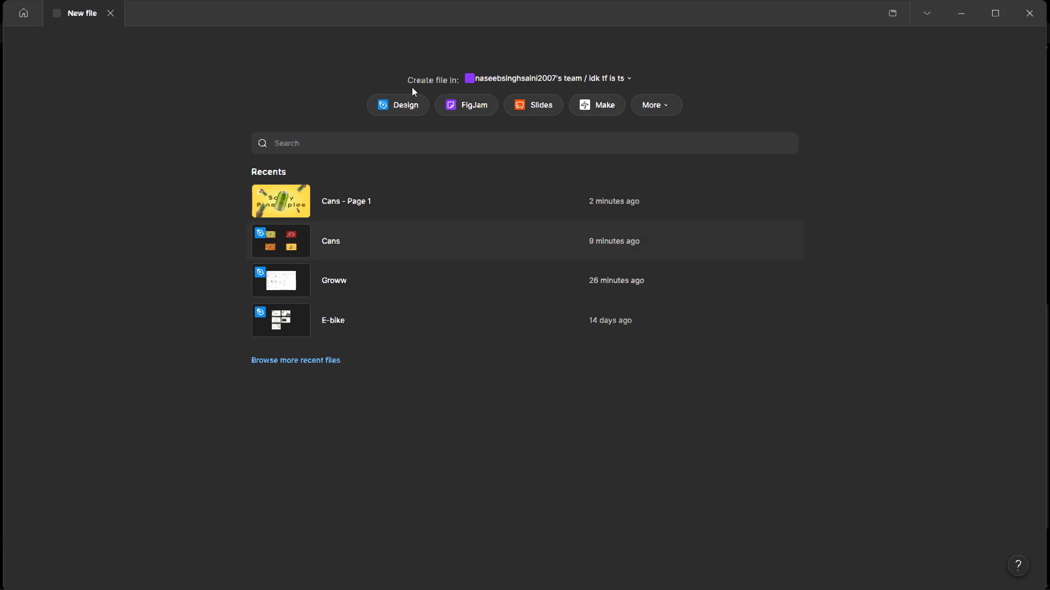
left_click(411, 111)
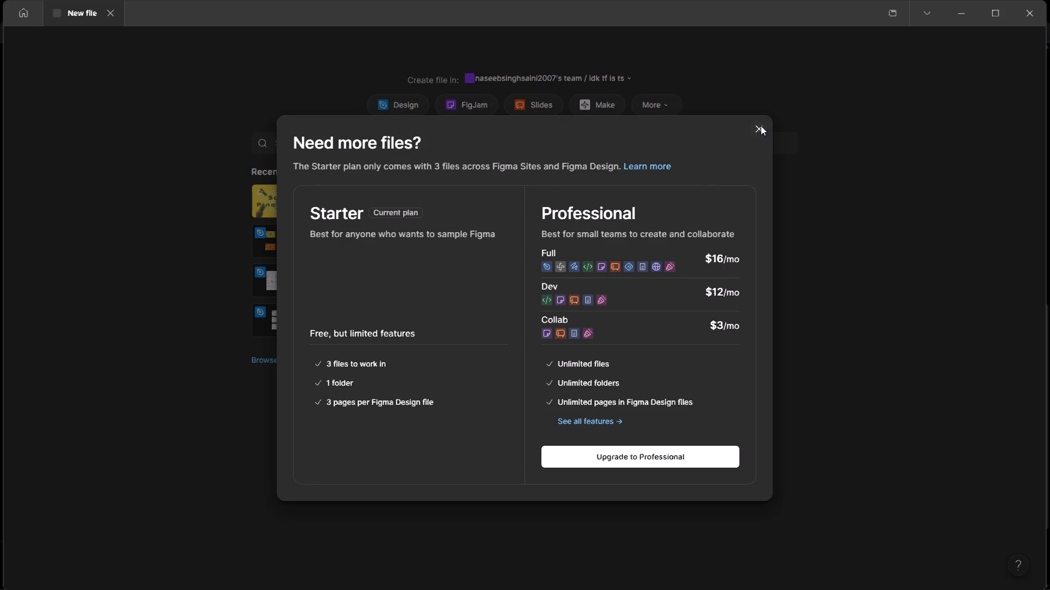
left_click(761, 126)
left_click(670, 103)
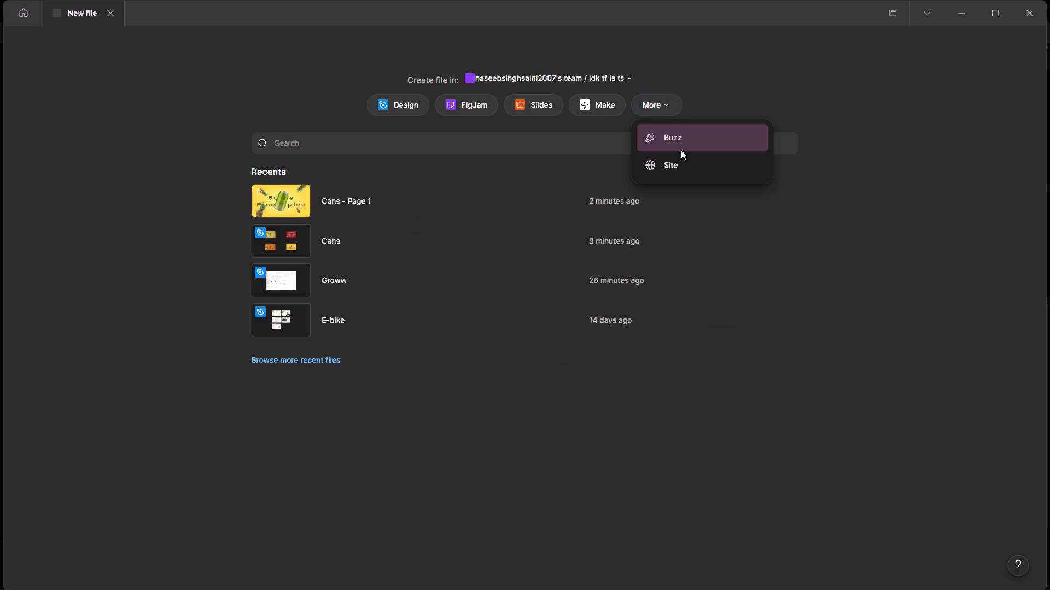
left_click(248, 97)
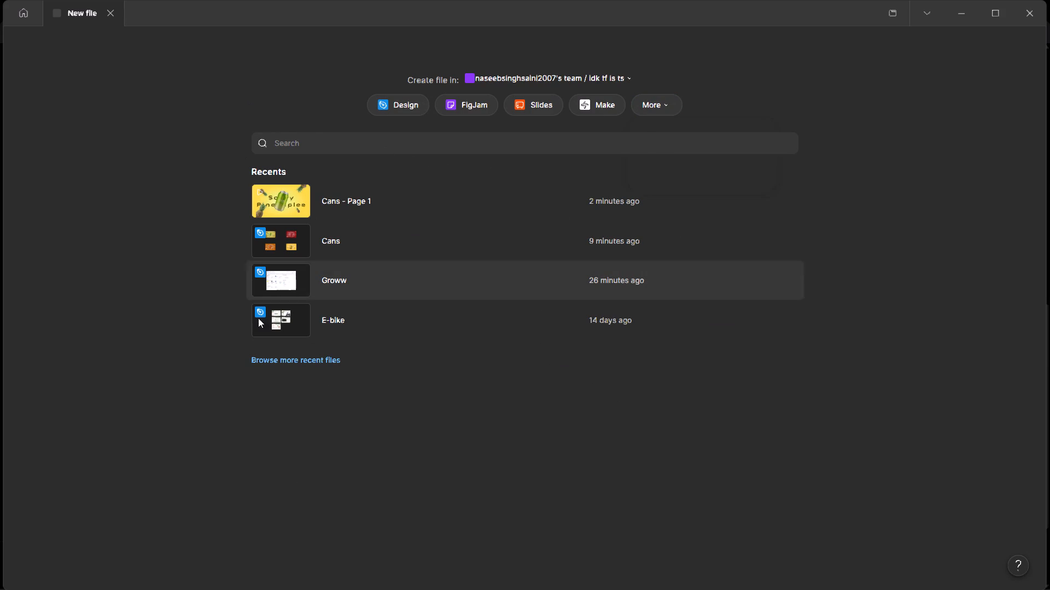
Open the full page of recent files.
left_click(298, 363)
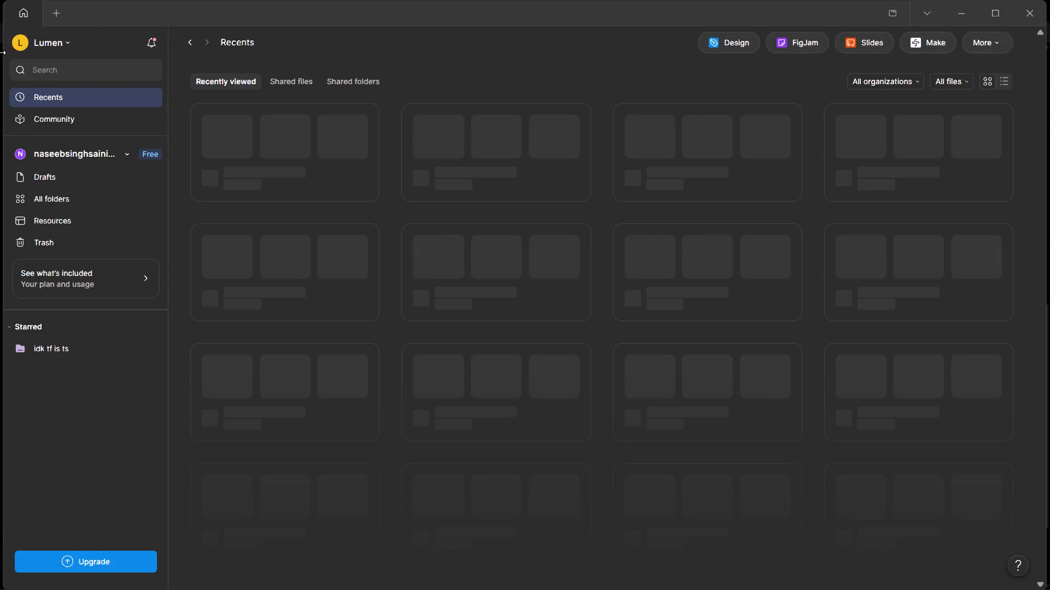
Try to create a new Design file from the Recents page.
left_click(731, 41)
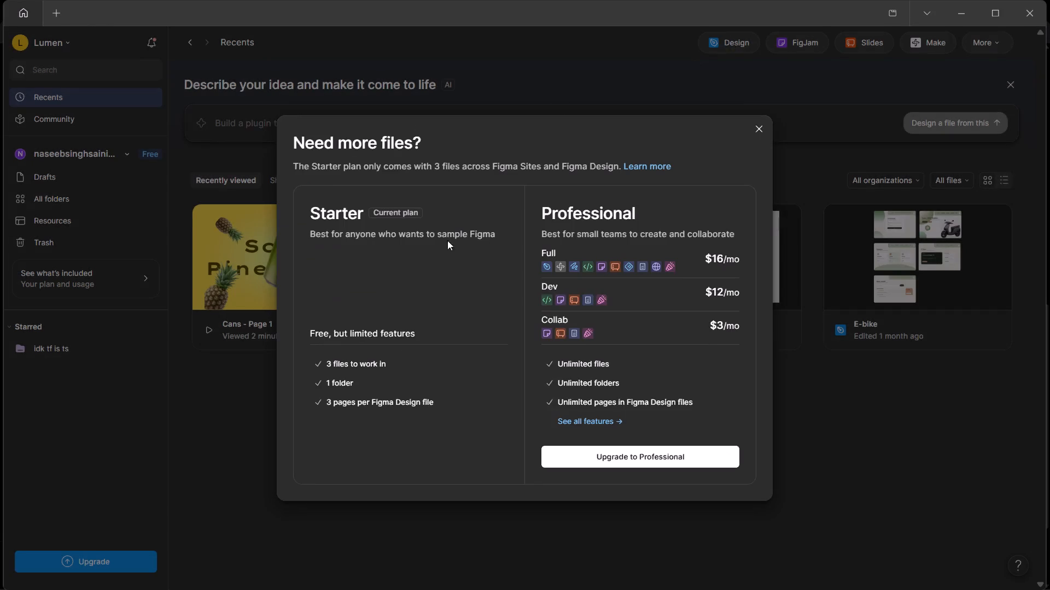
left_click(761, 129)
Start adding another account to Figma.
left_click(40, 38)
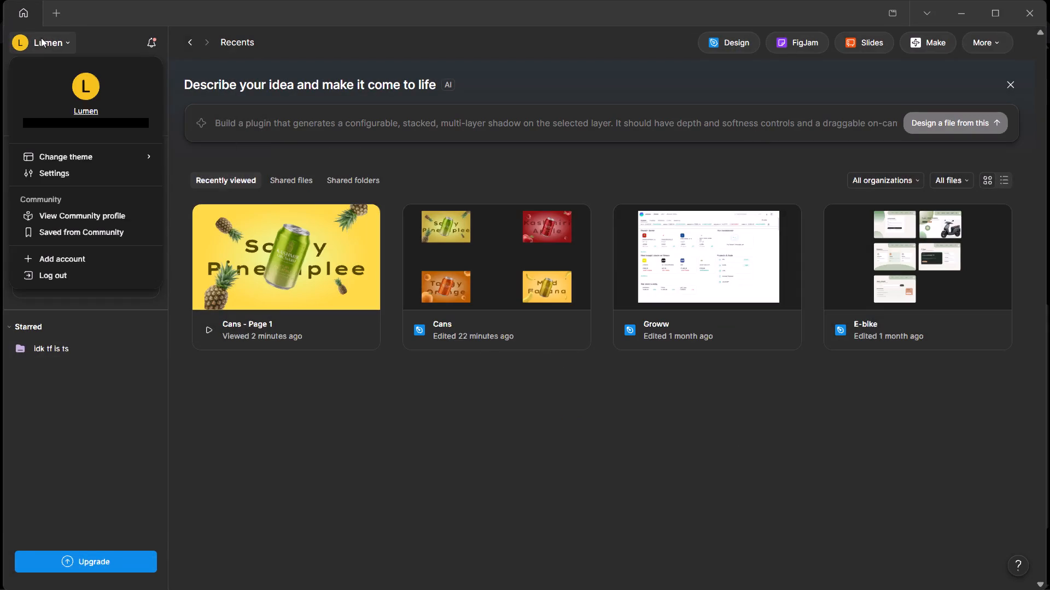
left_click(59, 264)
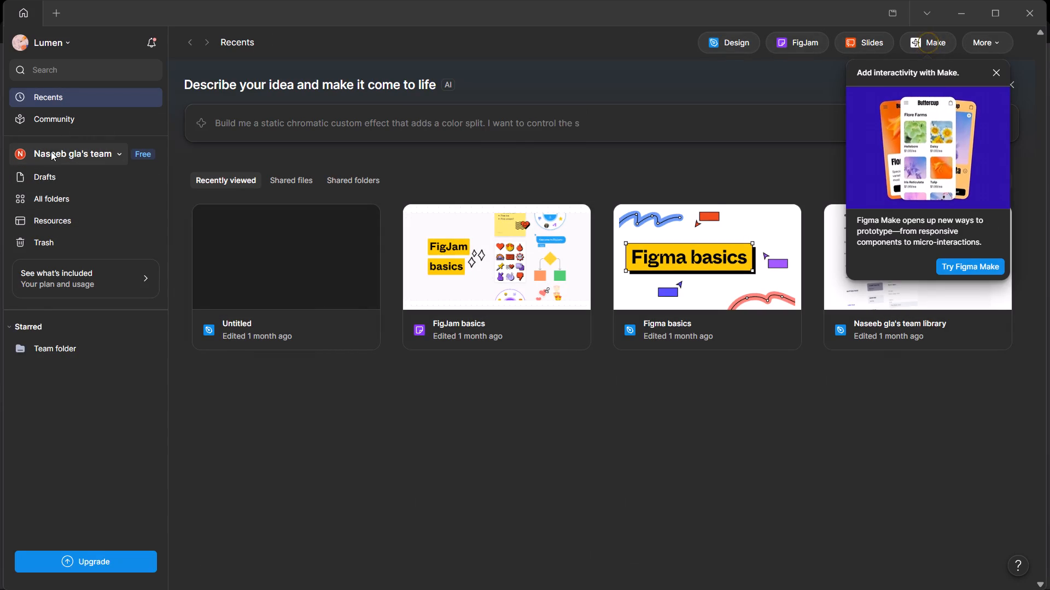
View the added account's team folders and return to the recent files.
left_click(52, 154)
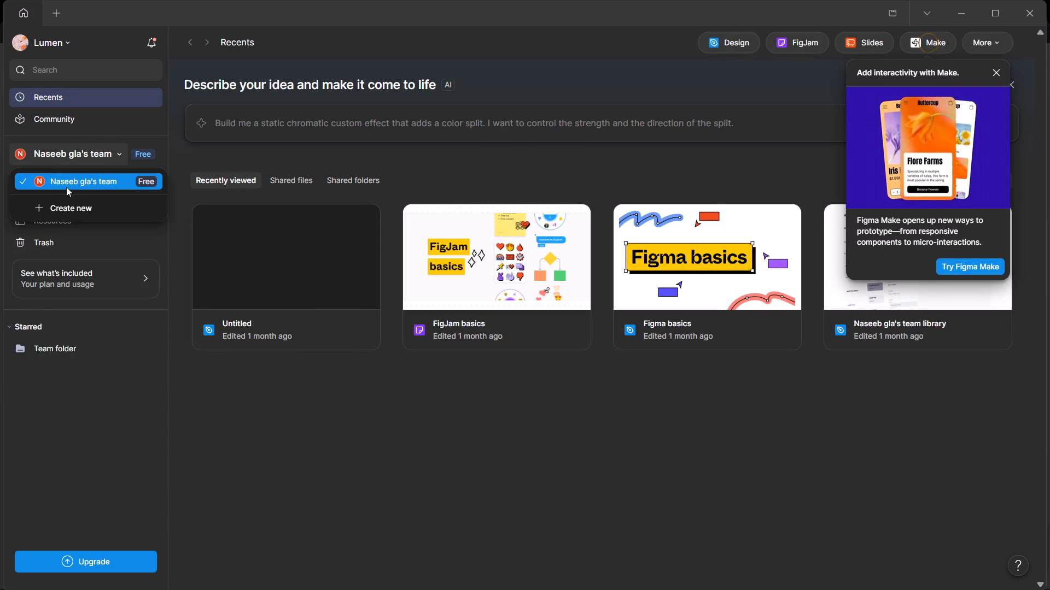
left_click(66, 187)
left_click(393, 442)
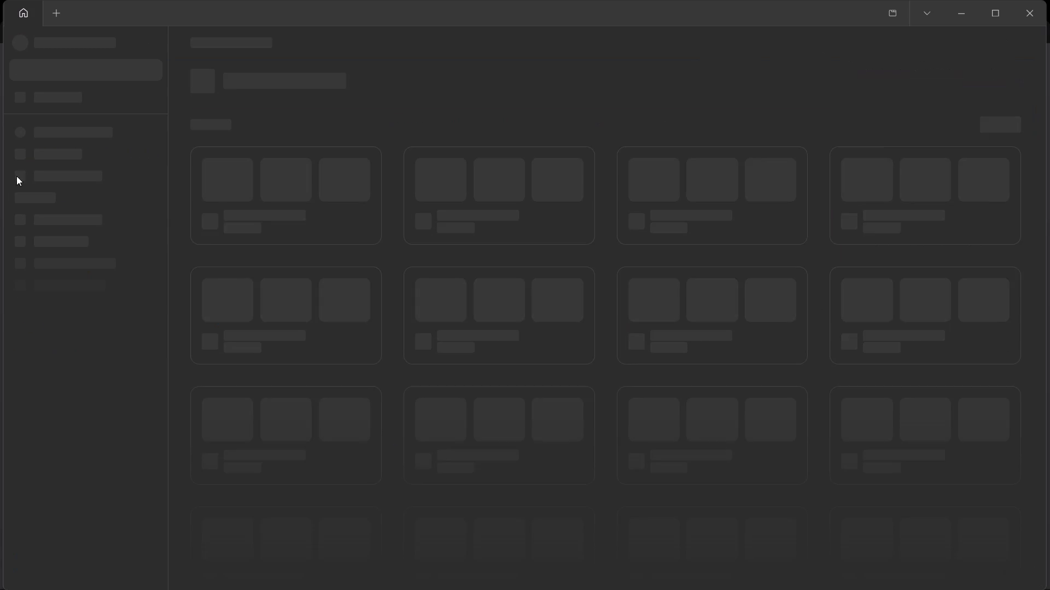
left_click(60, 5)
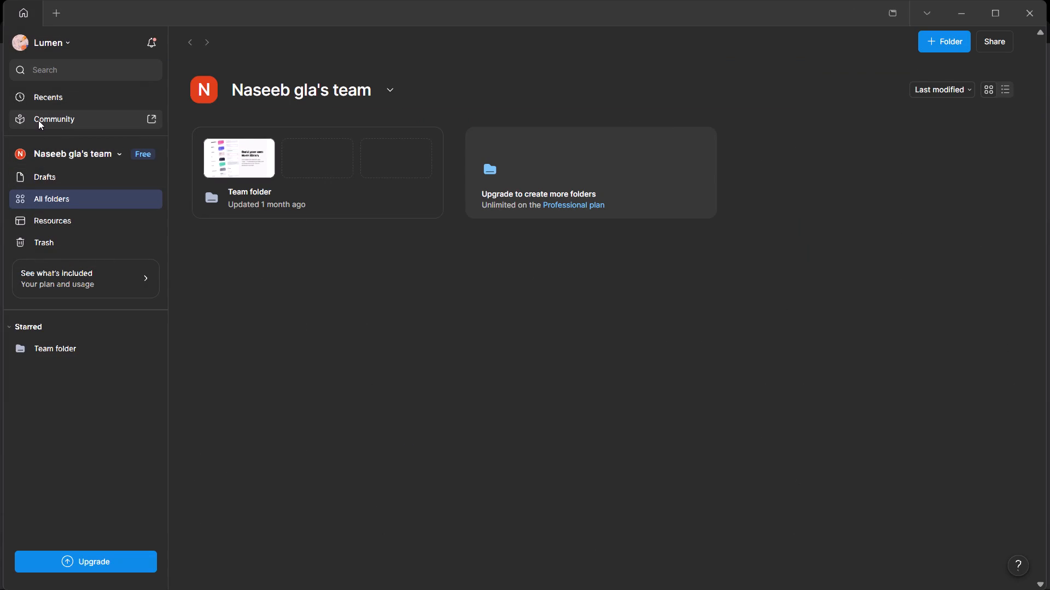
left_click(56, 93)
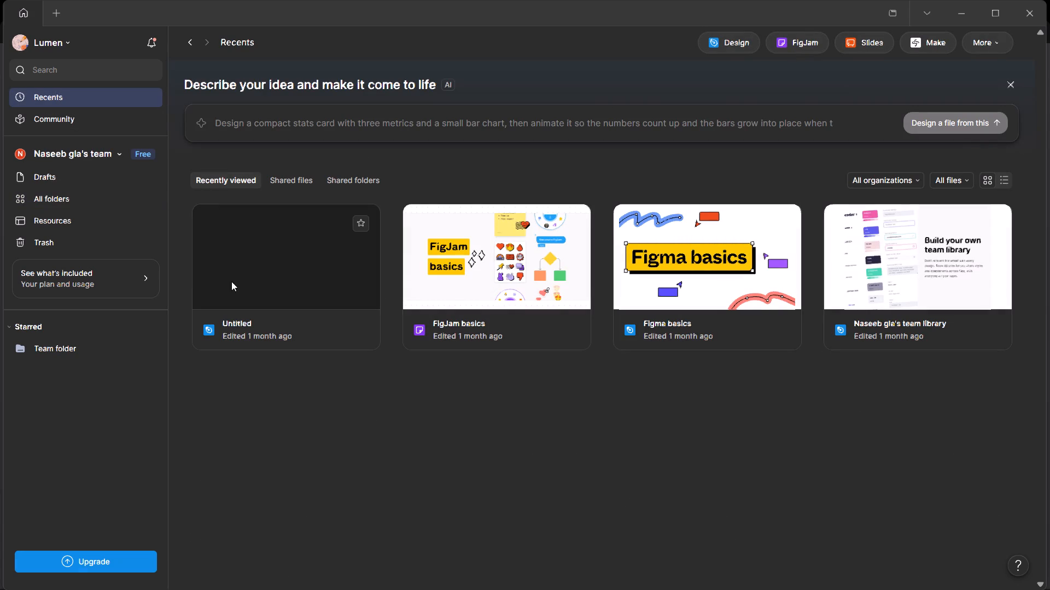
Open the Untitled design file from the recent files.
left_click(261, 272)
double_click(261, 271)
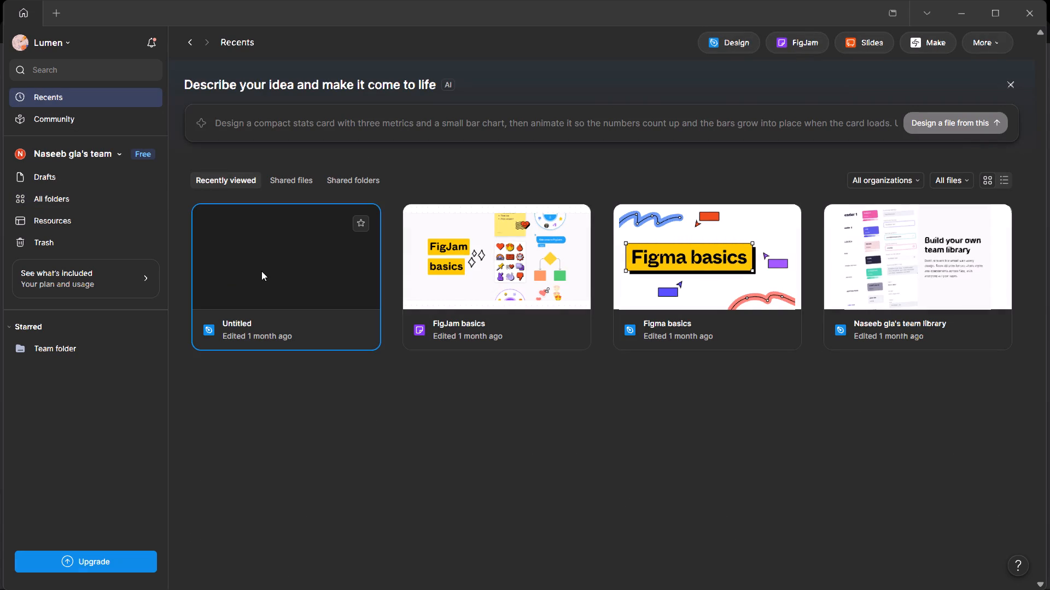
Close the opened Untitled file and create a new design file in the team folder.
left_click(141, 15)
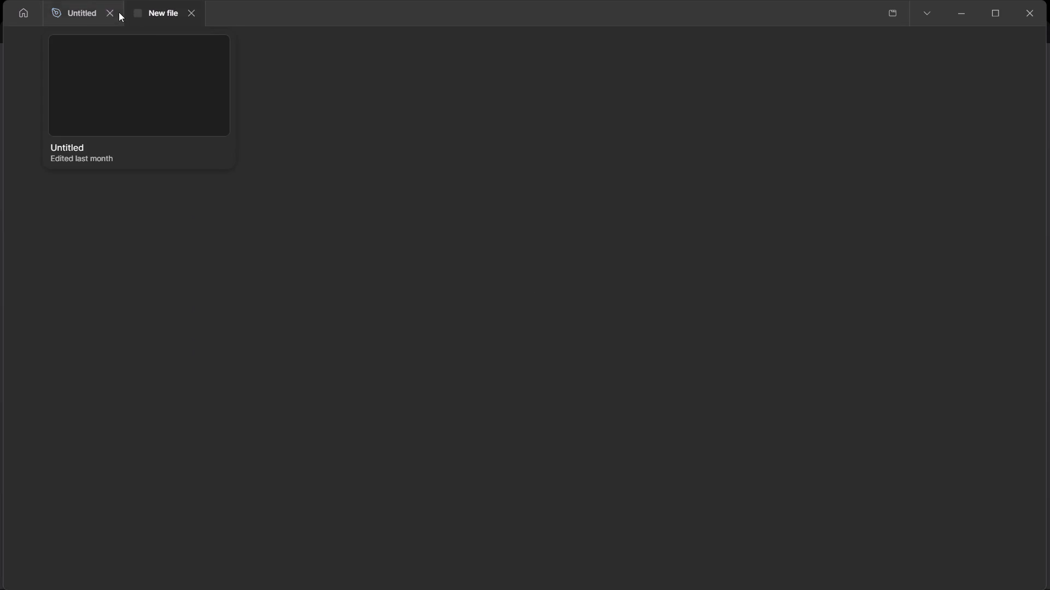
left_click(107, 12)
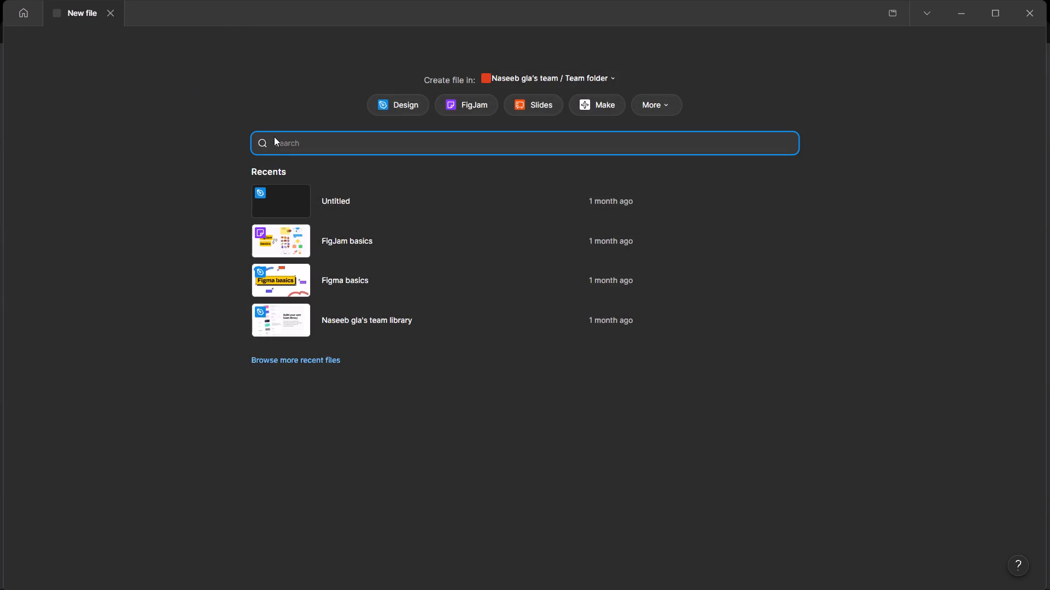
right_click(678, 203)
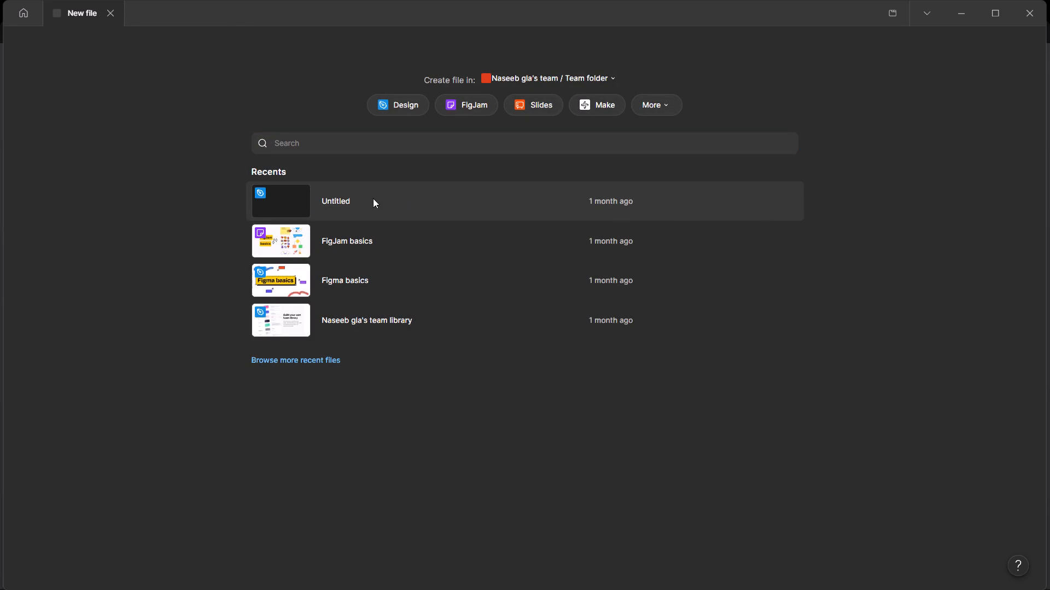
right_click(363, 198)
right_click(285, 191)
left_click(398, 99)
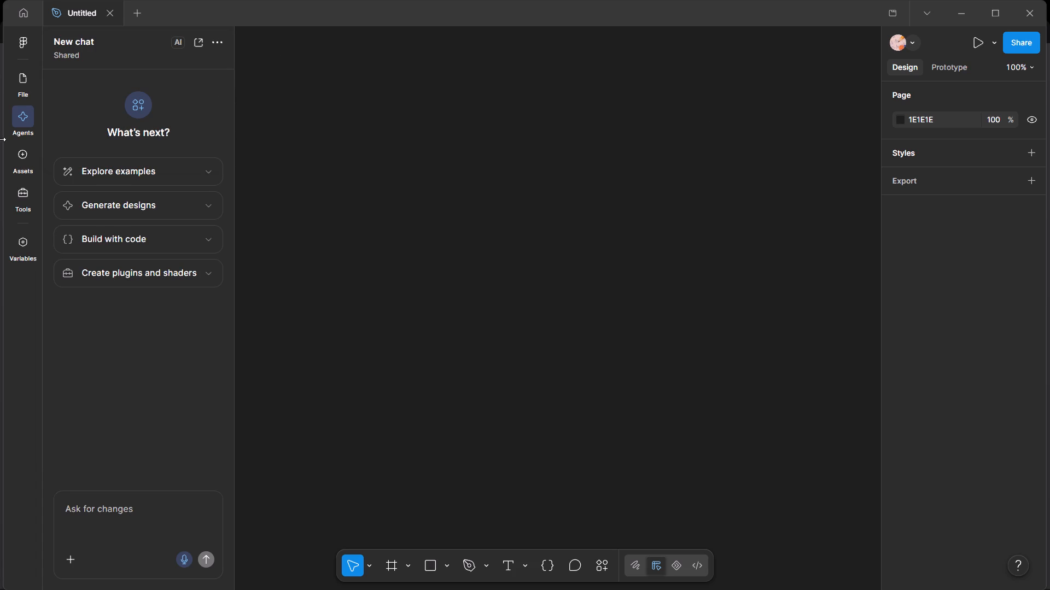
Show the file's pages and layers and add a 1920 × 1080 Slide 16:9 presentation frame to Page 1.
left_click(24, 84)
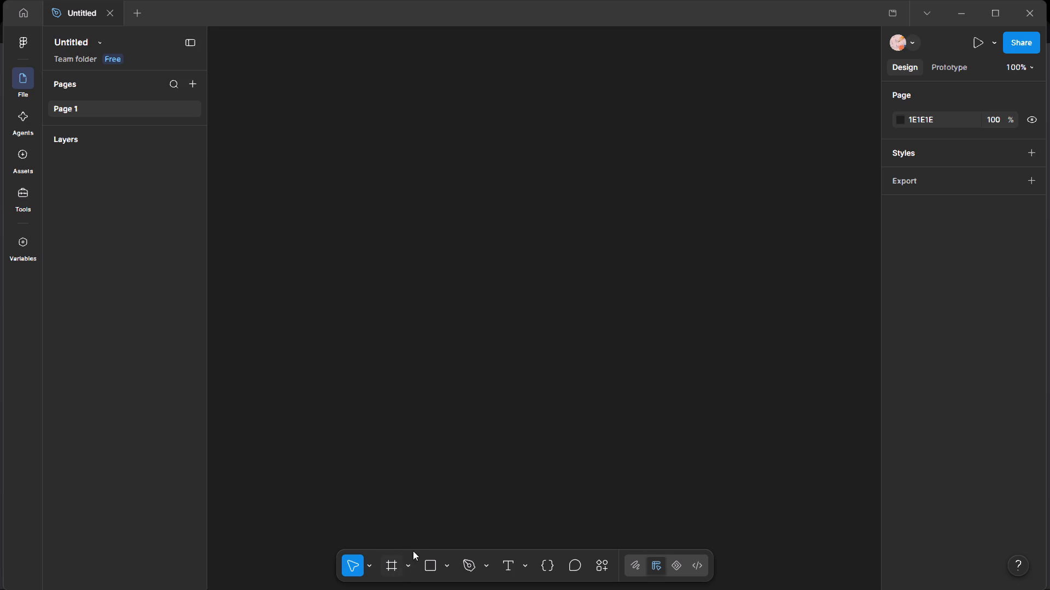
left_click(406, 563)
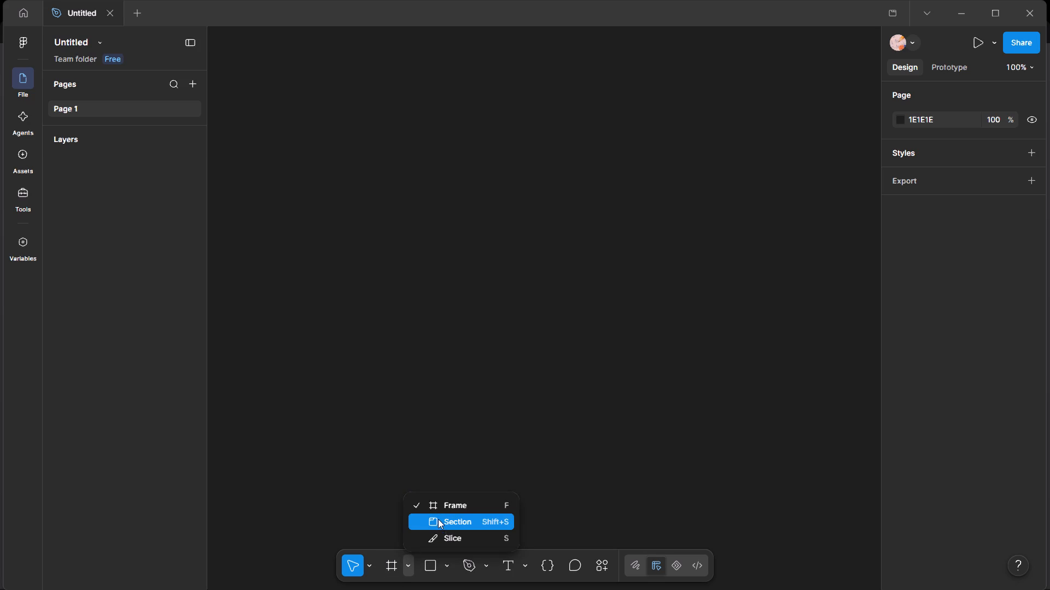
left_click(439, 504)
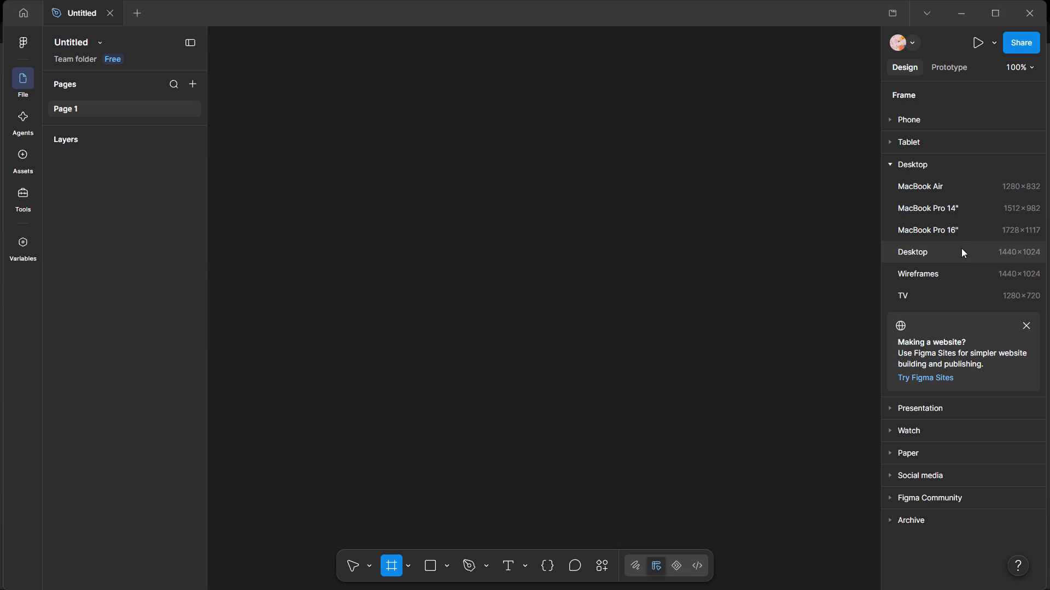
scroll(961, 249, "down", 4)
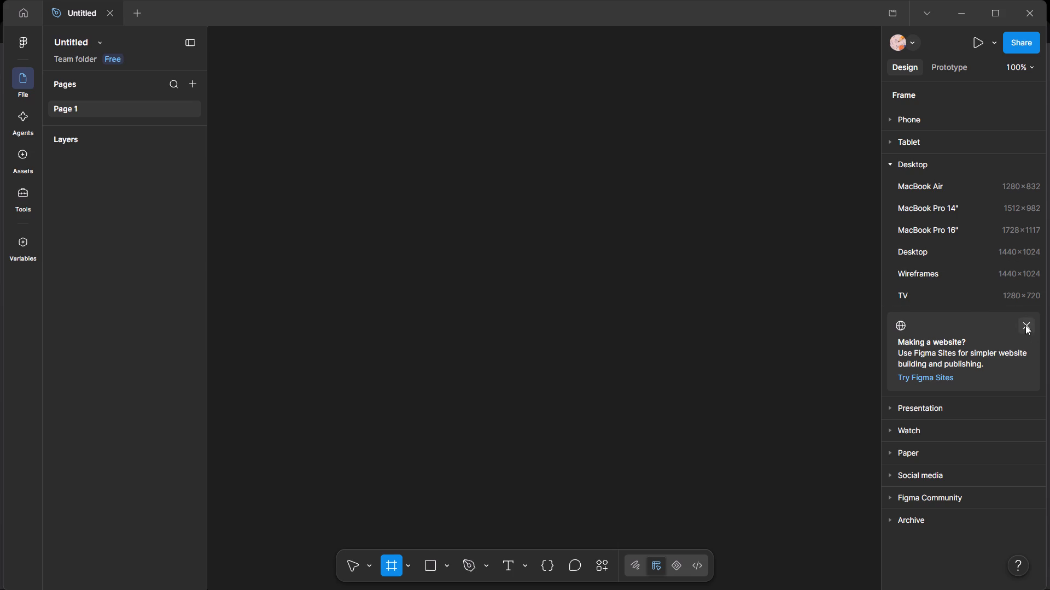
left_click(1025, 324)
left_click(904, 324)
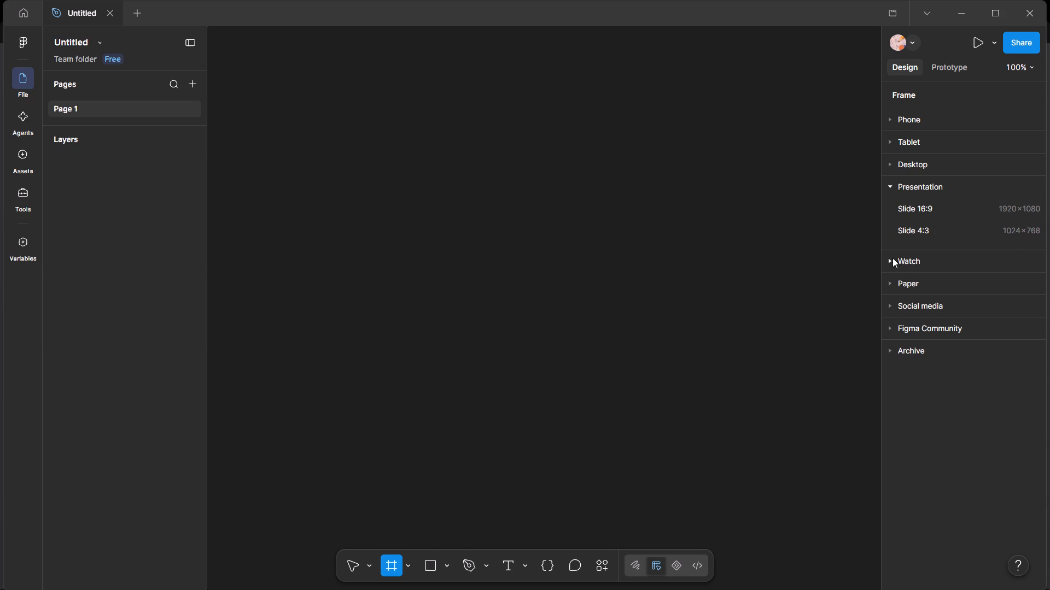
left_click(901, 211)
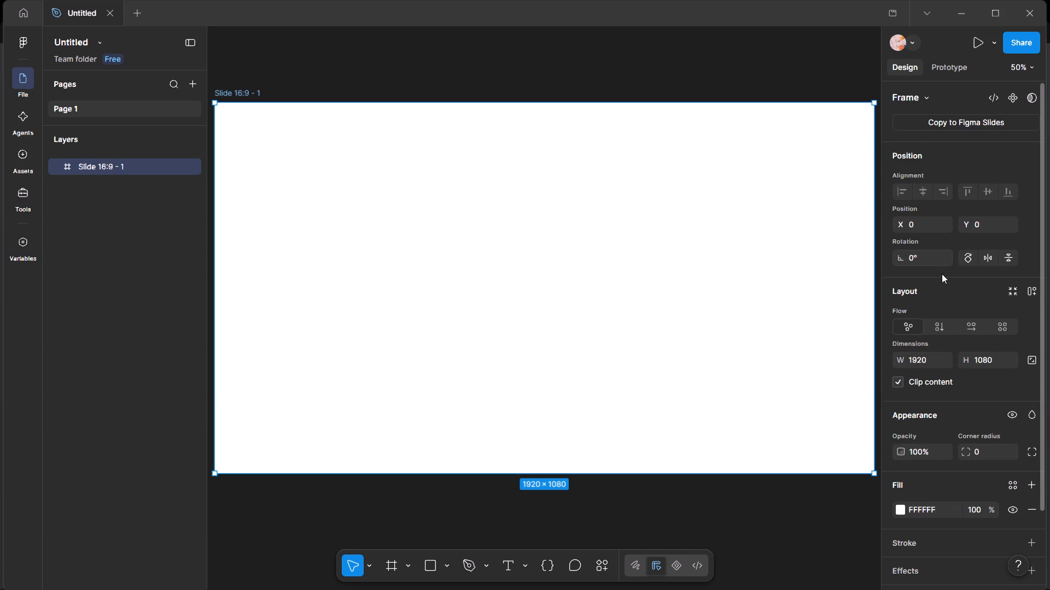
scroll(510, 310, "down", 2, "ctrl")
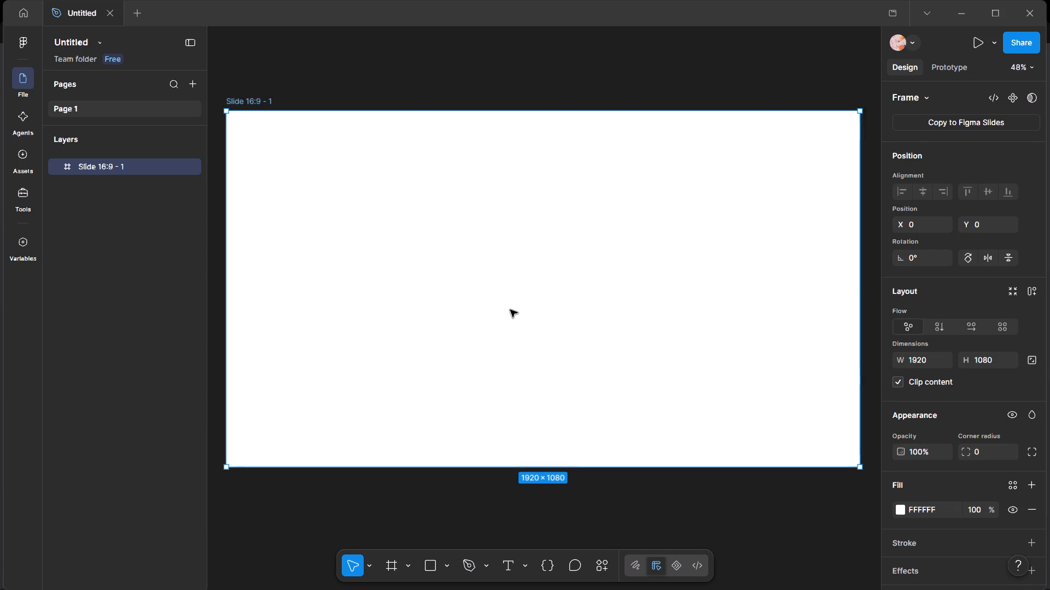
scroll(510, 310, "down", 1, "ctrl")
left_click(435, 500)
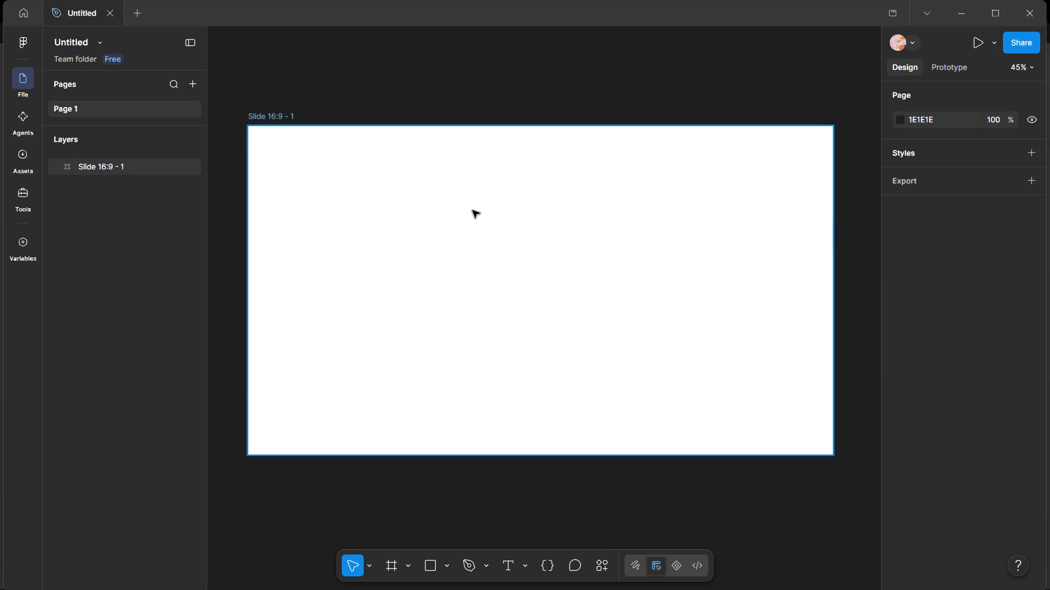
Draw a rectangle about 147 × 63 near the top of the slide frame, at about X 765, Y 30.
scroll(466, 210, "up", 1, "ctrl")
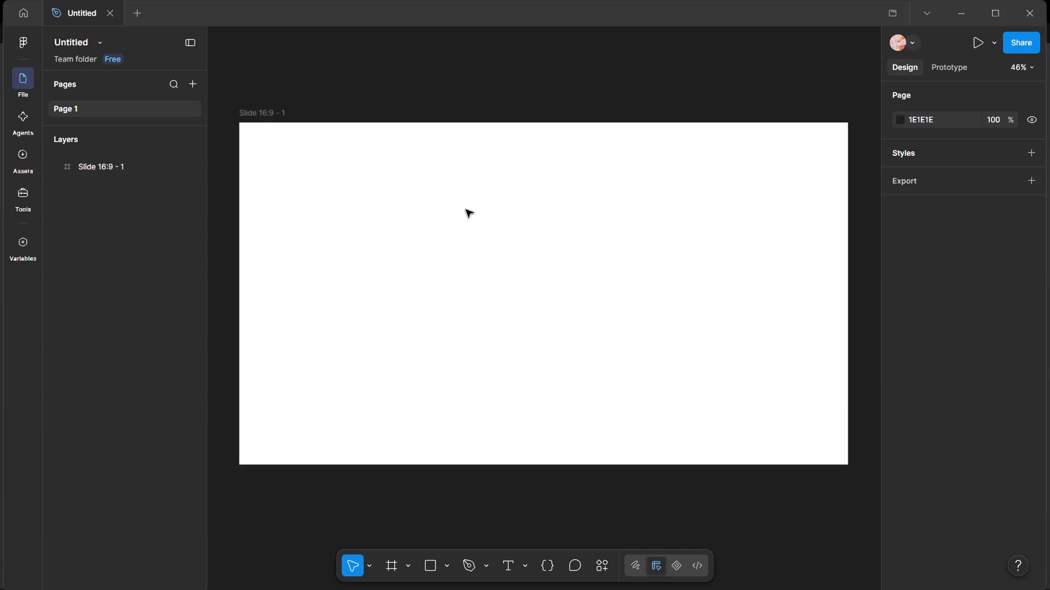
left_click(444, 563)
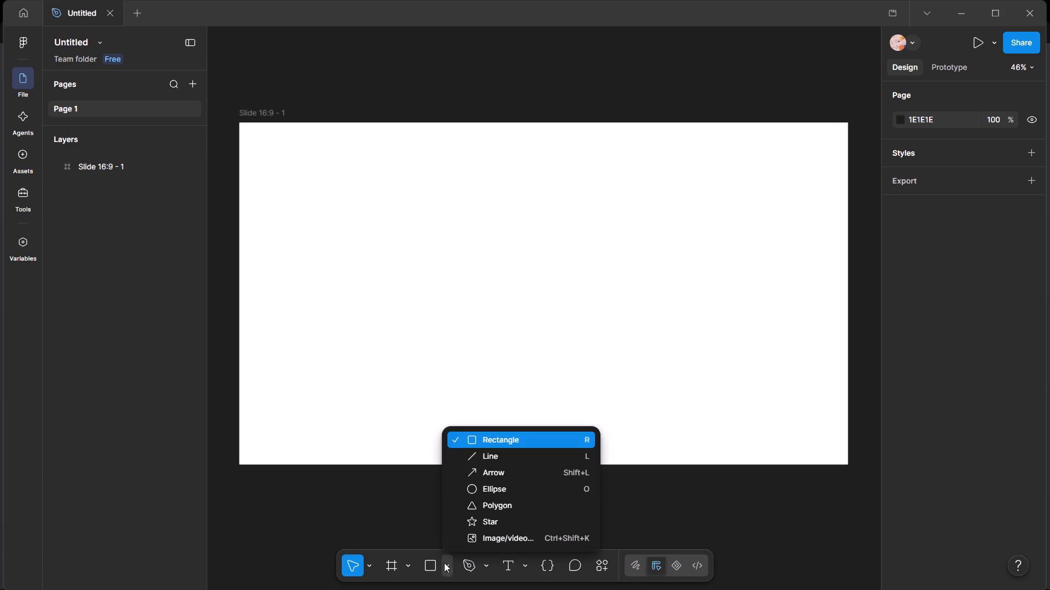
left_click(525, 439)
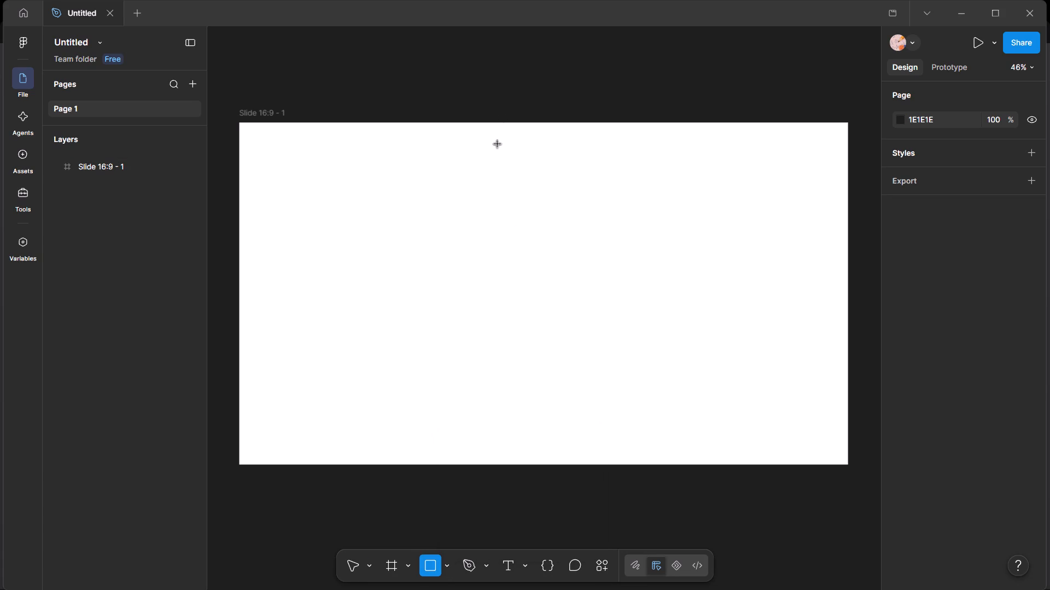
right_click(489, 134)
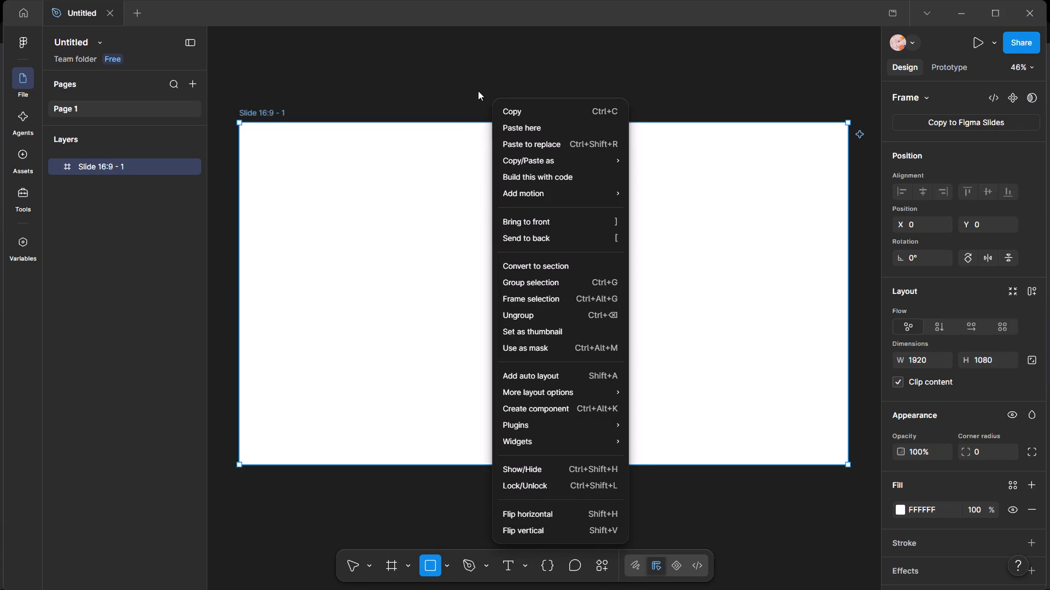
left_click(478, 86)
left_click_drag(482, 132, 525, 155)
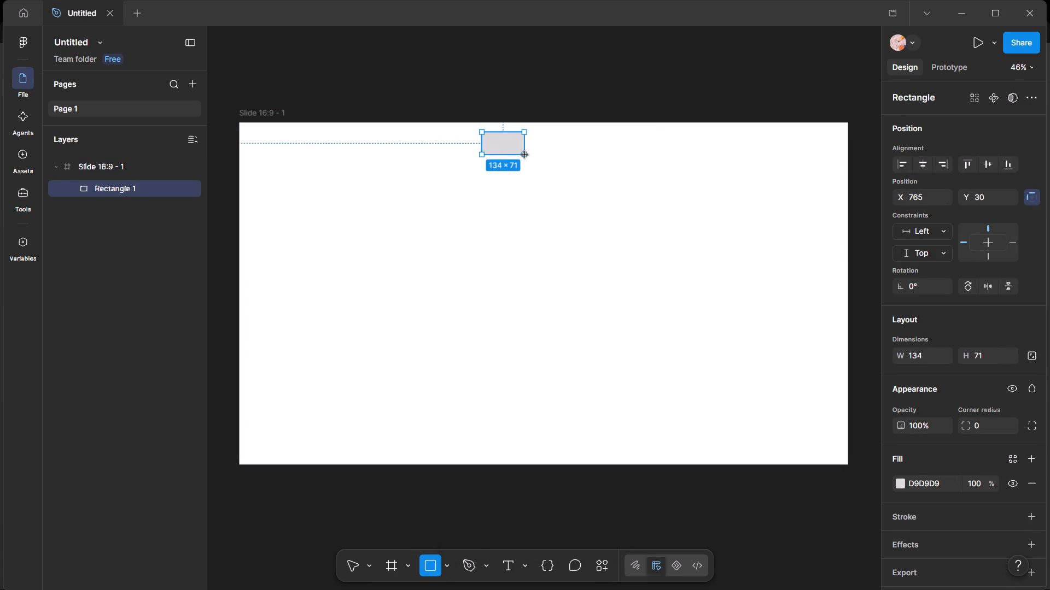
left_click_drag(525, 155, 528, 152)
Set the rectangle's width to 150.
left_click(928, 352)
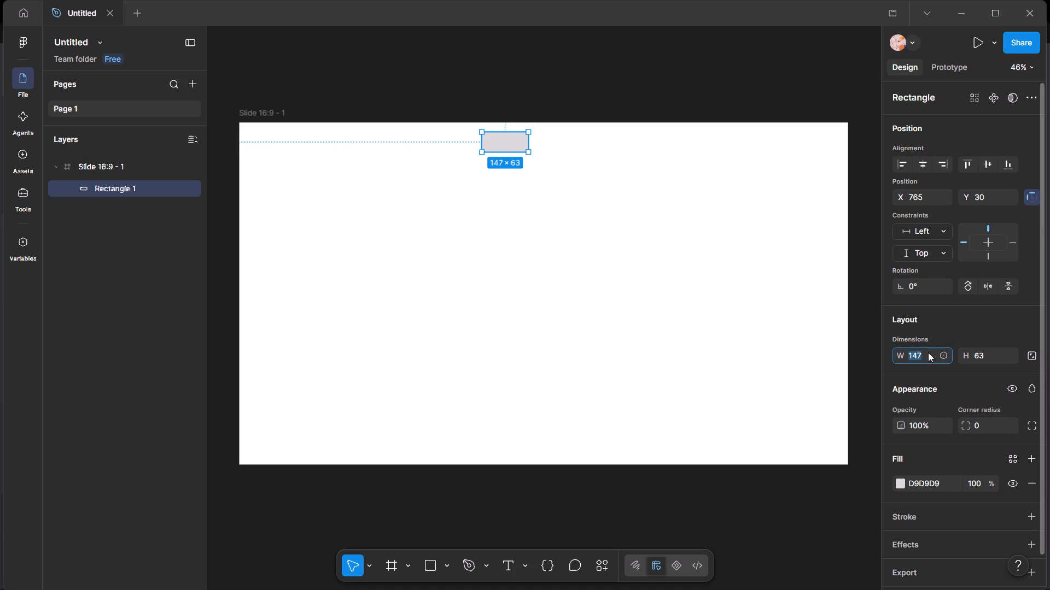
key("End")
key("Clear")
key("Insert")
key("BackSpace")
key("BackSpace")
key("BackSpace")
key("End")
key("Clear")
type("150")
key("Return")
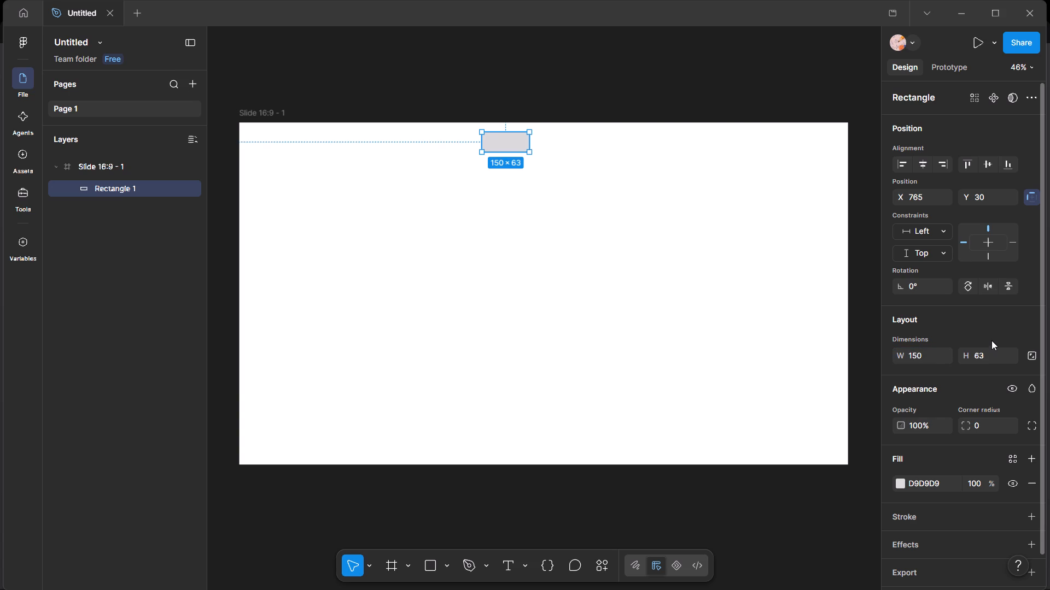
Set the rectangle's height to 90 and deselect it.
left_click(987, 352)
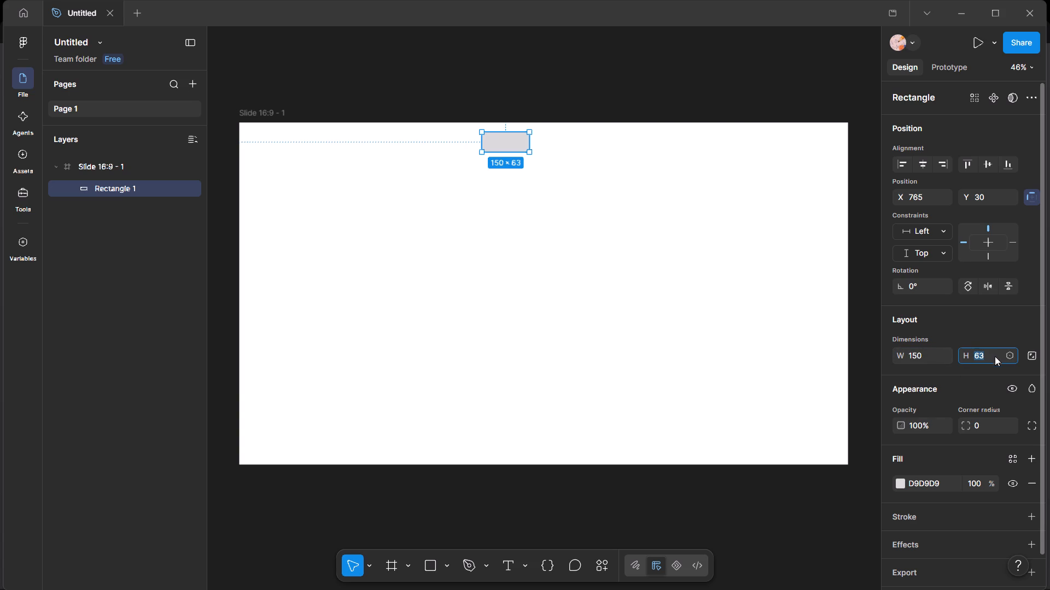
key("BackSpace")
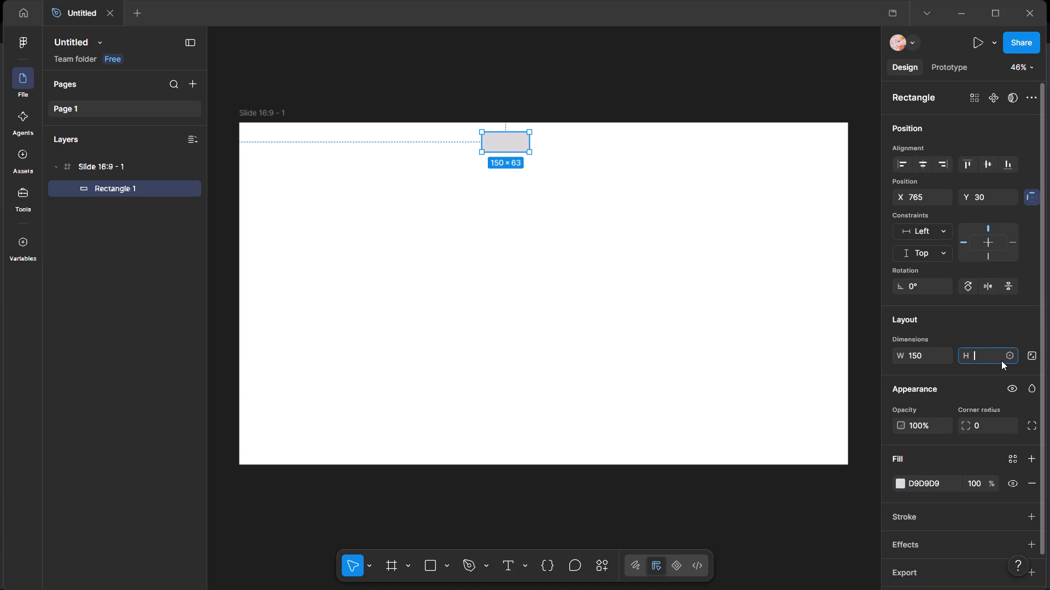
type("90")
key("Return")
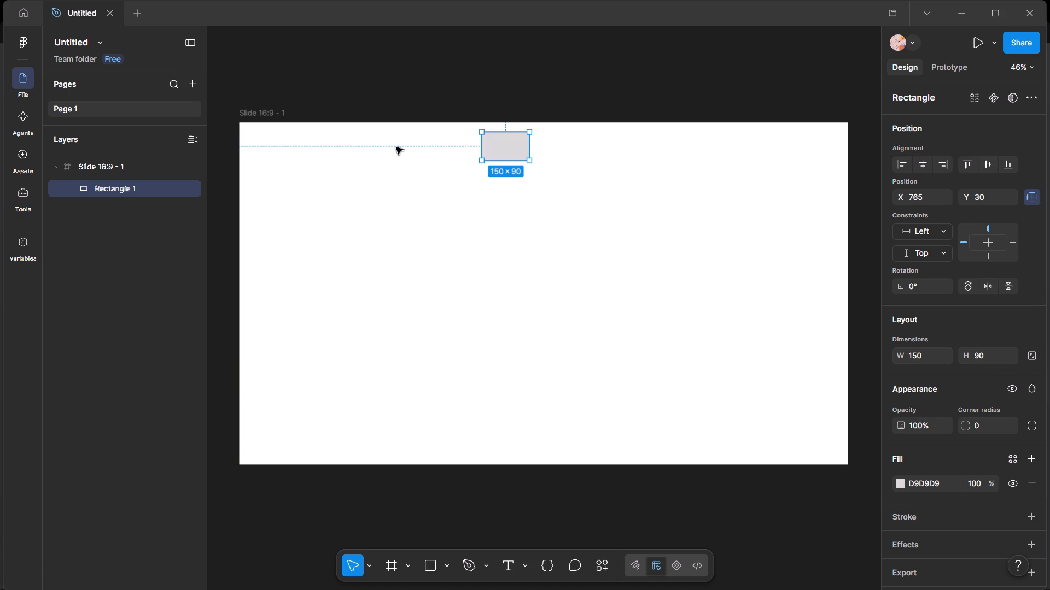
left_click(514, 243)
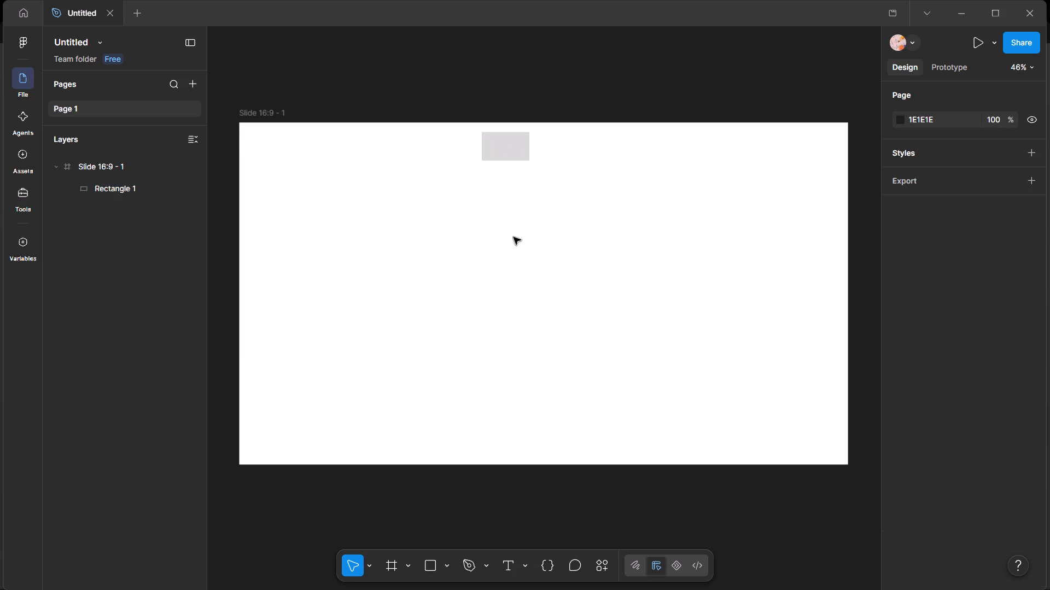
Move the rectangle to the horizontal centre of the slide frame, flush with its top edge at X 885, Y 0.
left_click_drag(512, 145, 539, 150)
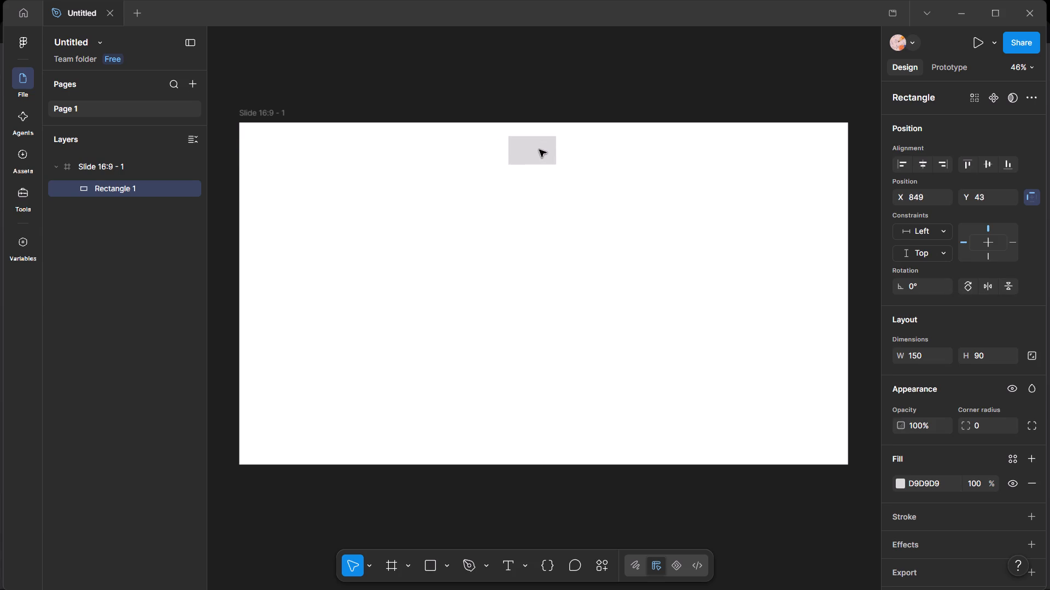
left_click_drag(539, 150, 547, 143)
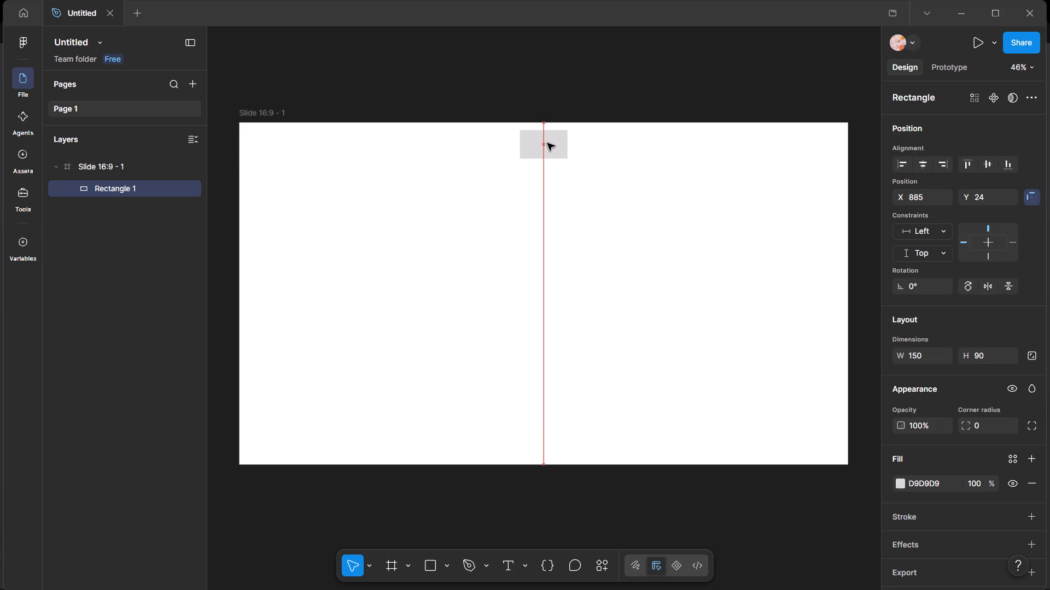
left_click_drag(547, 143, 549, 137)
left_click(571, 102)
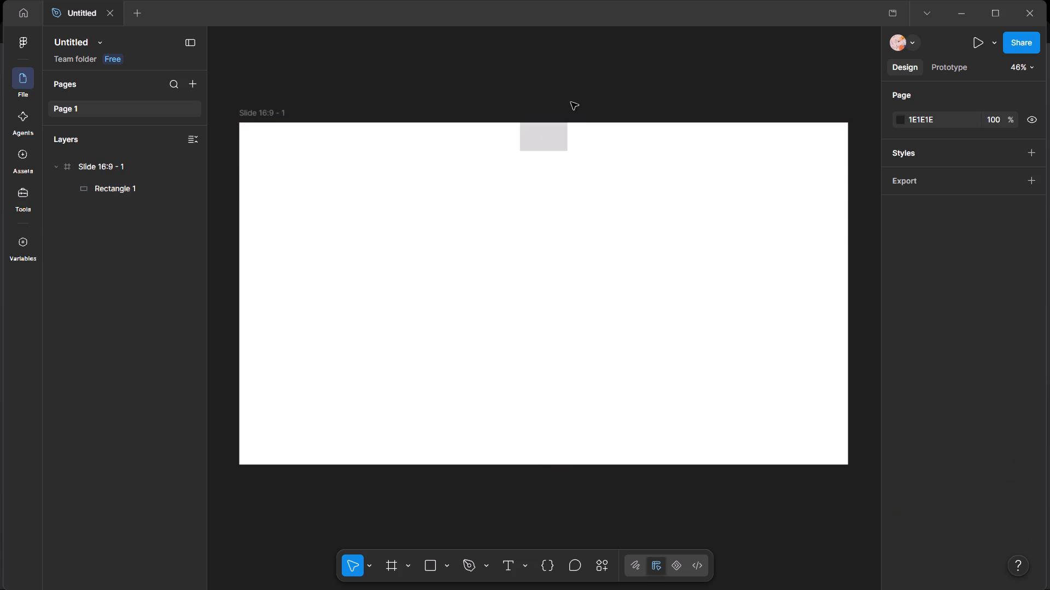
Set the rectangle's corner radius to 20.
left_click(546, 135)
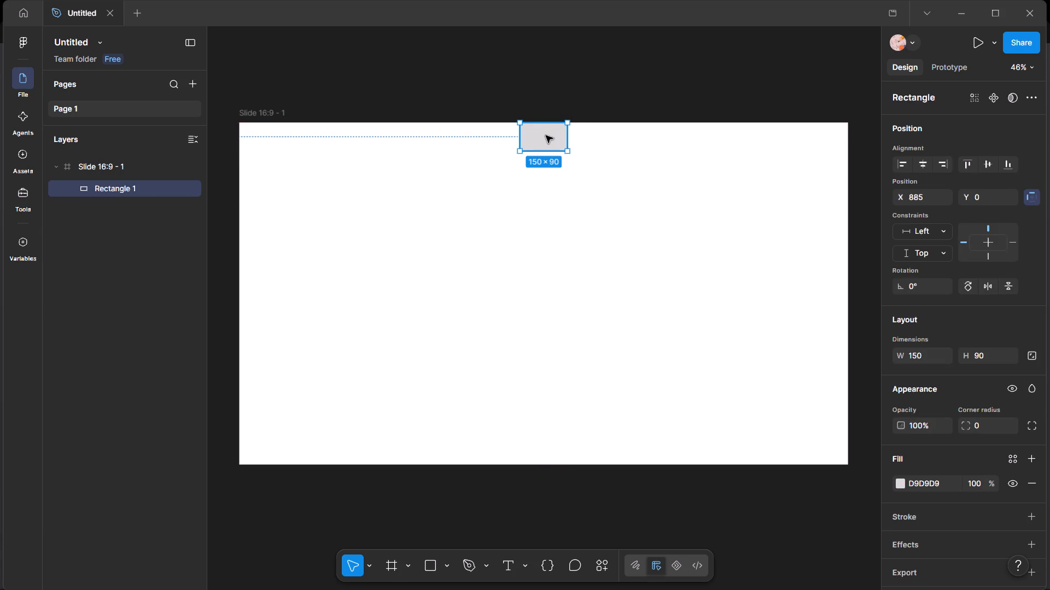
scroll(942, 299, "down", 2)
left_click(984, 392)
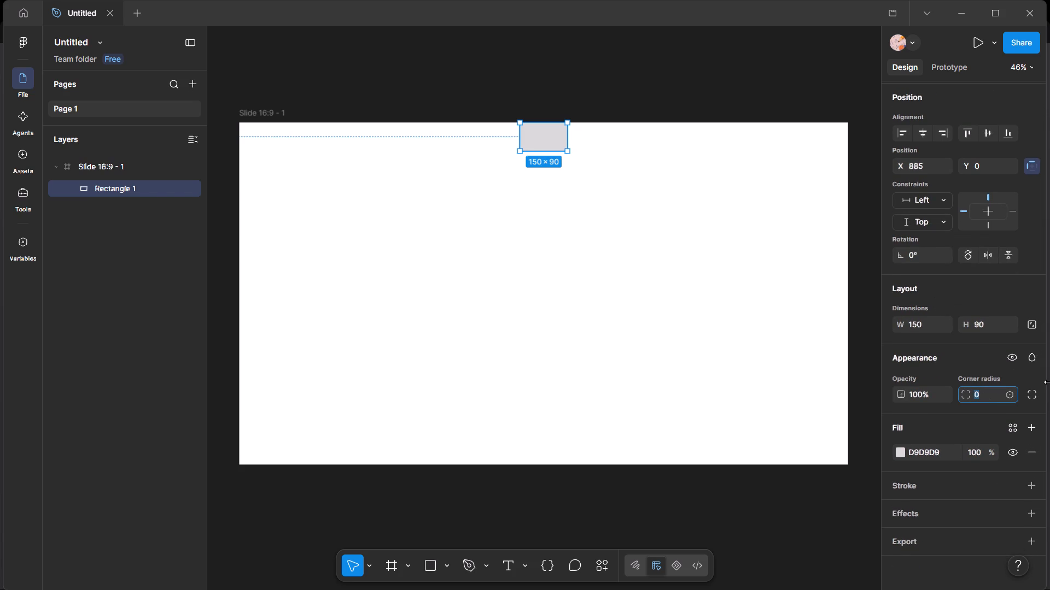
type("20")
key("Return")
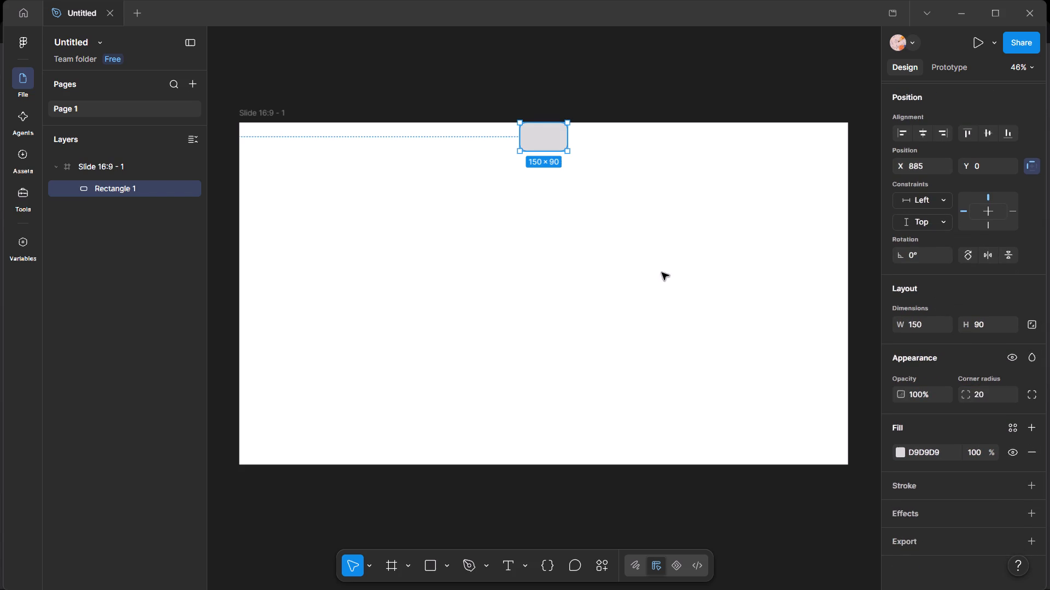
left_click(643, 281)
Place a new text box inside the rounded rectangle at the top of the slide.
left_click(554, 138)
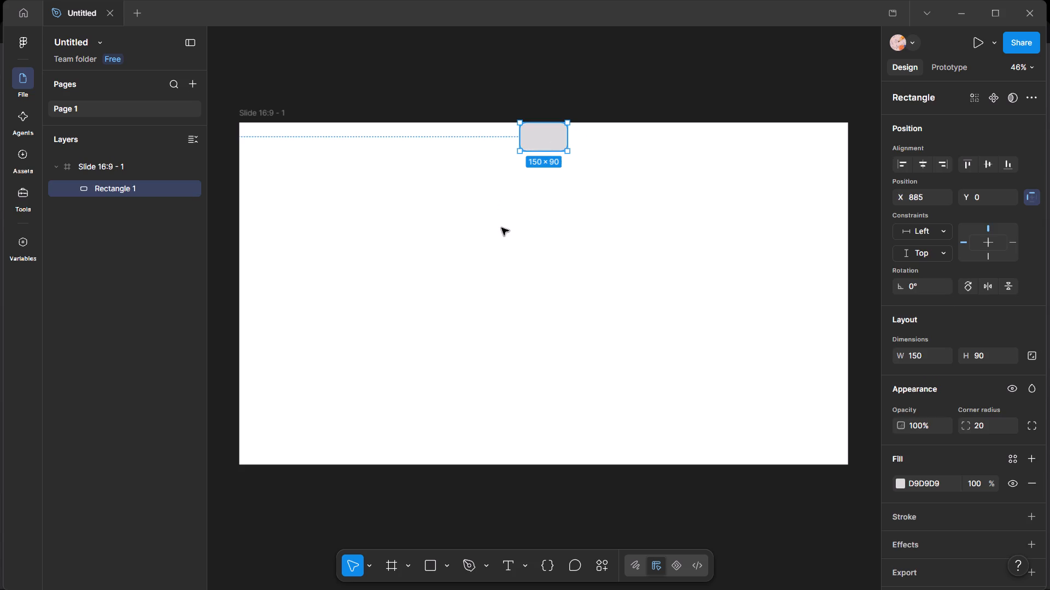
key("t")
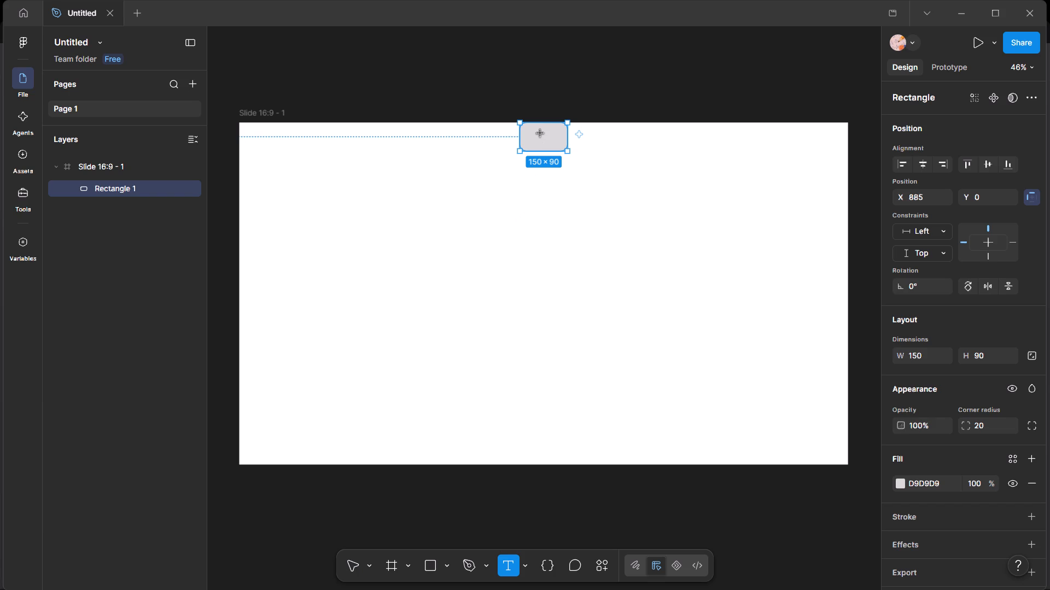
left_click(536, 135)
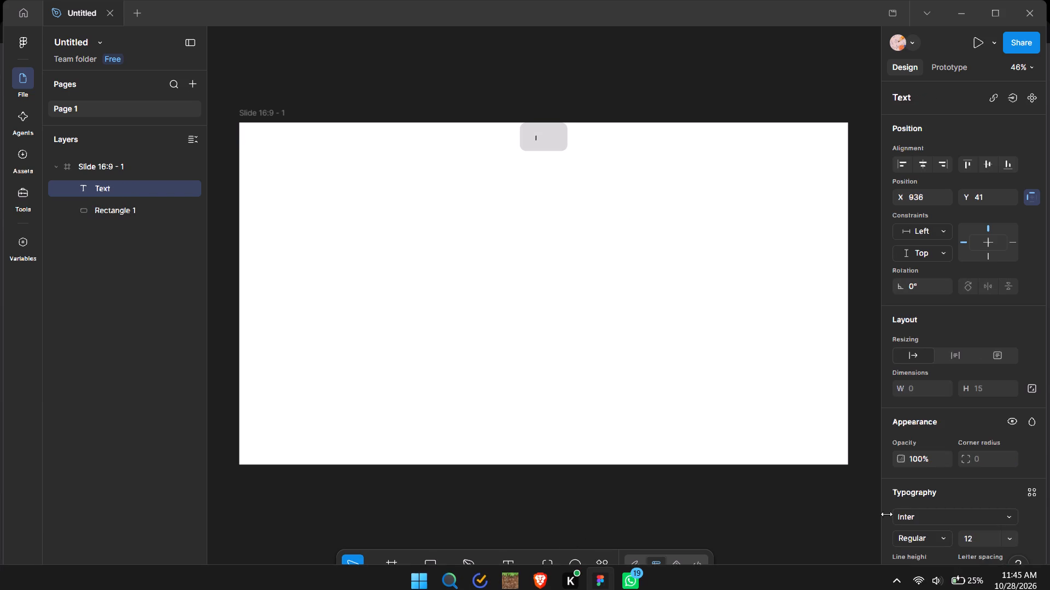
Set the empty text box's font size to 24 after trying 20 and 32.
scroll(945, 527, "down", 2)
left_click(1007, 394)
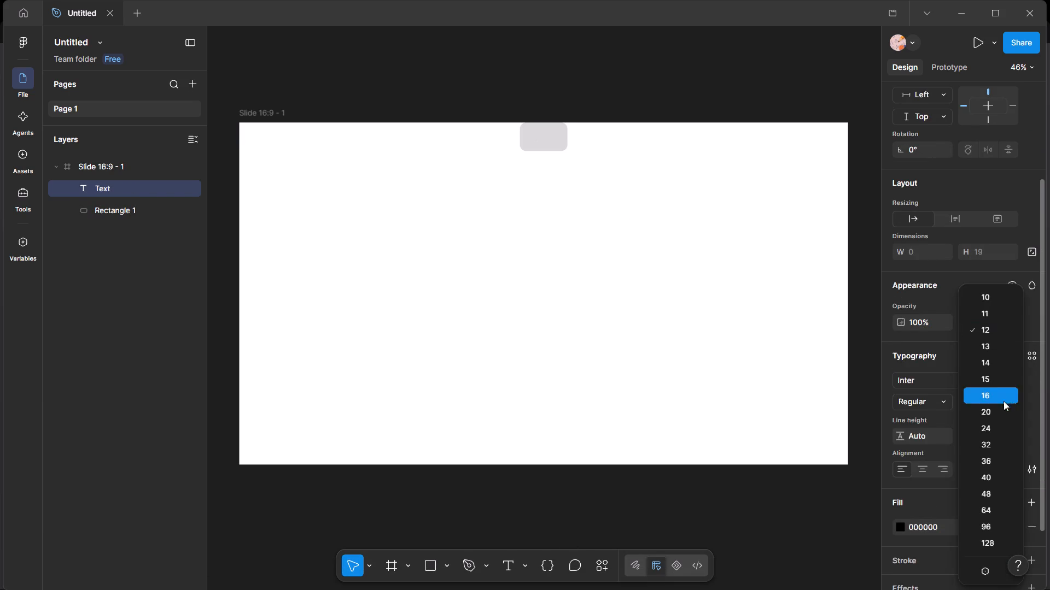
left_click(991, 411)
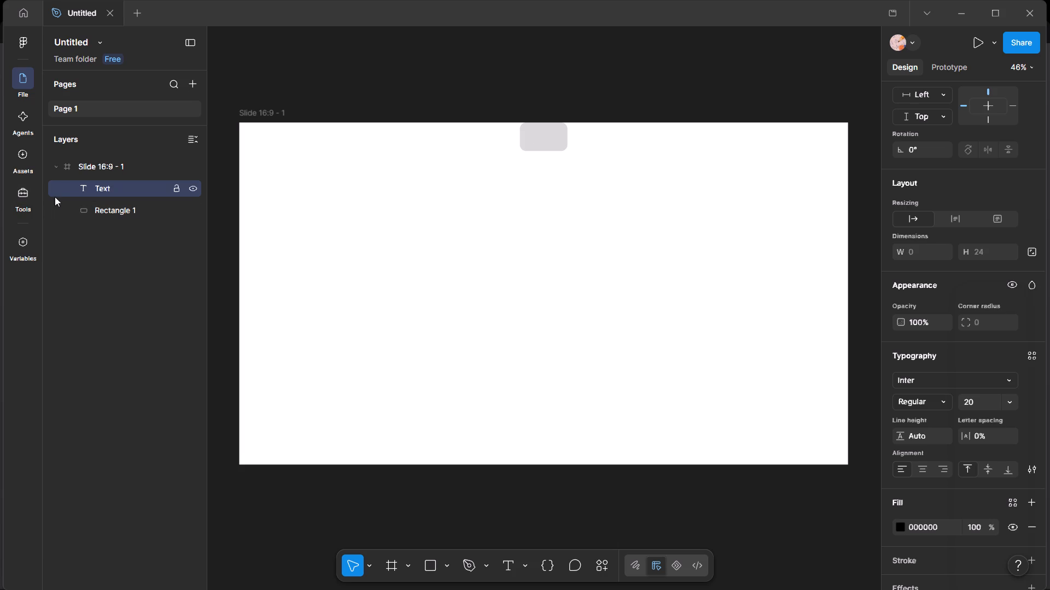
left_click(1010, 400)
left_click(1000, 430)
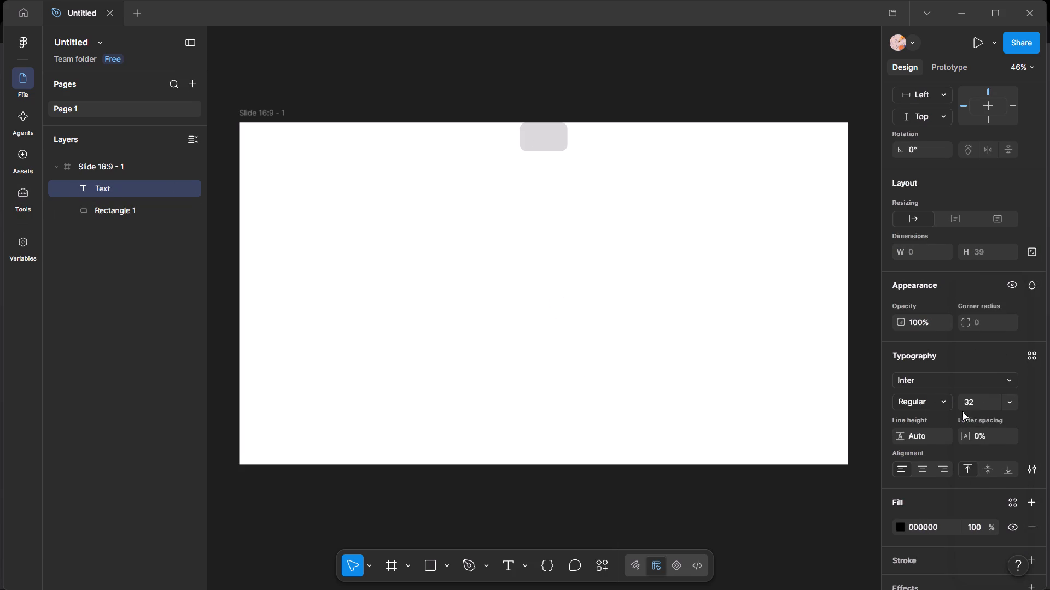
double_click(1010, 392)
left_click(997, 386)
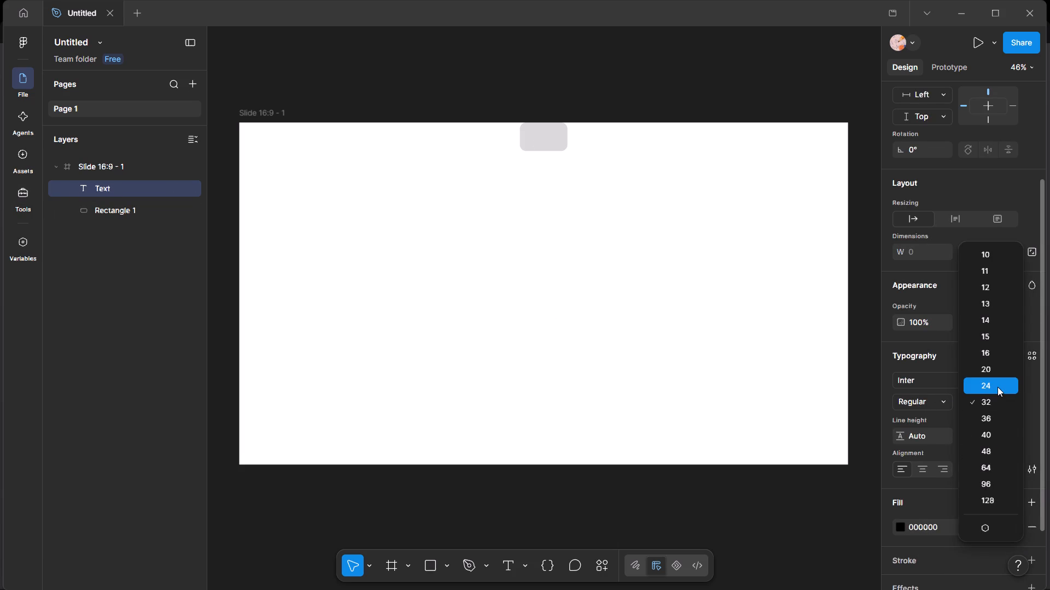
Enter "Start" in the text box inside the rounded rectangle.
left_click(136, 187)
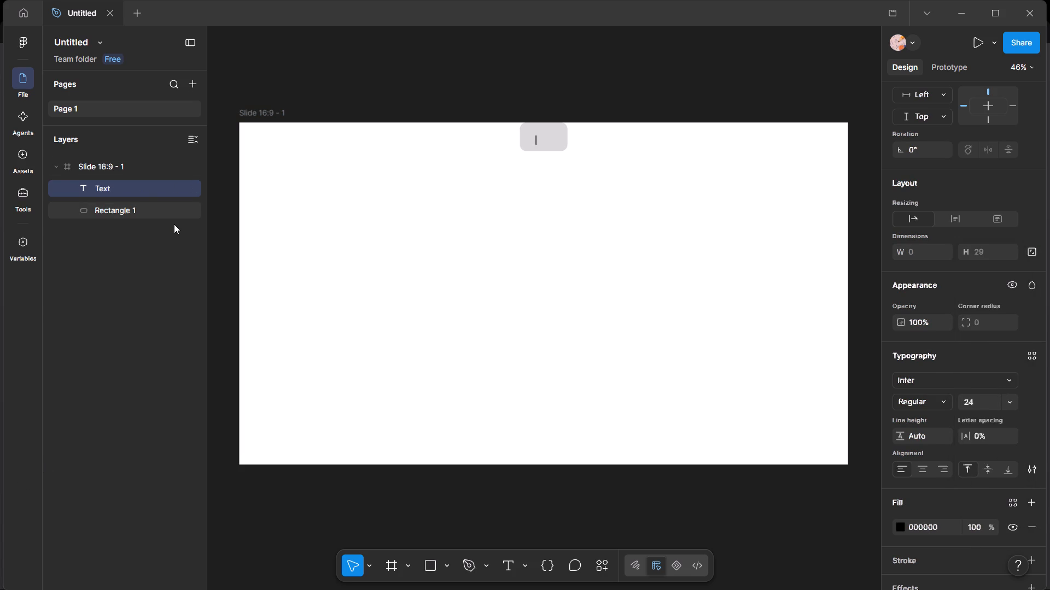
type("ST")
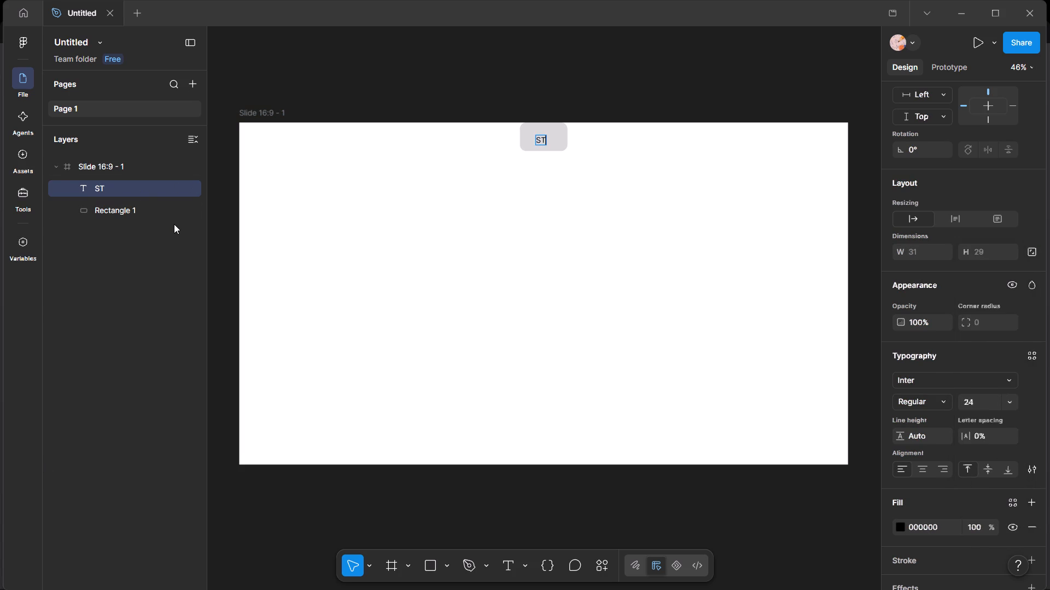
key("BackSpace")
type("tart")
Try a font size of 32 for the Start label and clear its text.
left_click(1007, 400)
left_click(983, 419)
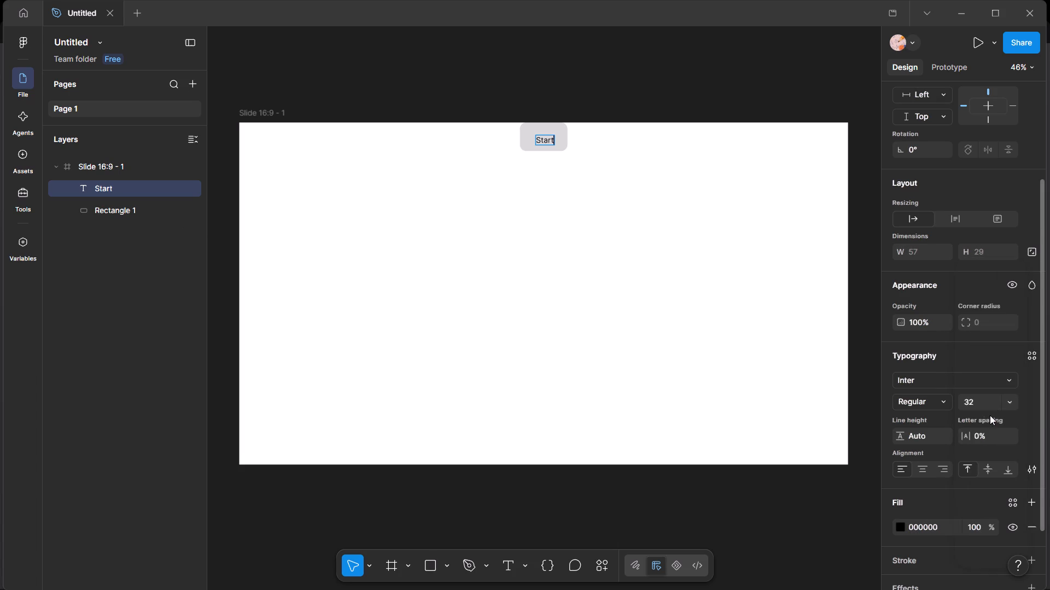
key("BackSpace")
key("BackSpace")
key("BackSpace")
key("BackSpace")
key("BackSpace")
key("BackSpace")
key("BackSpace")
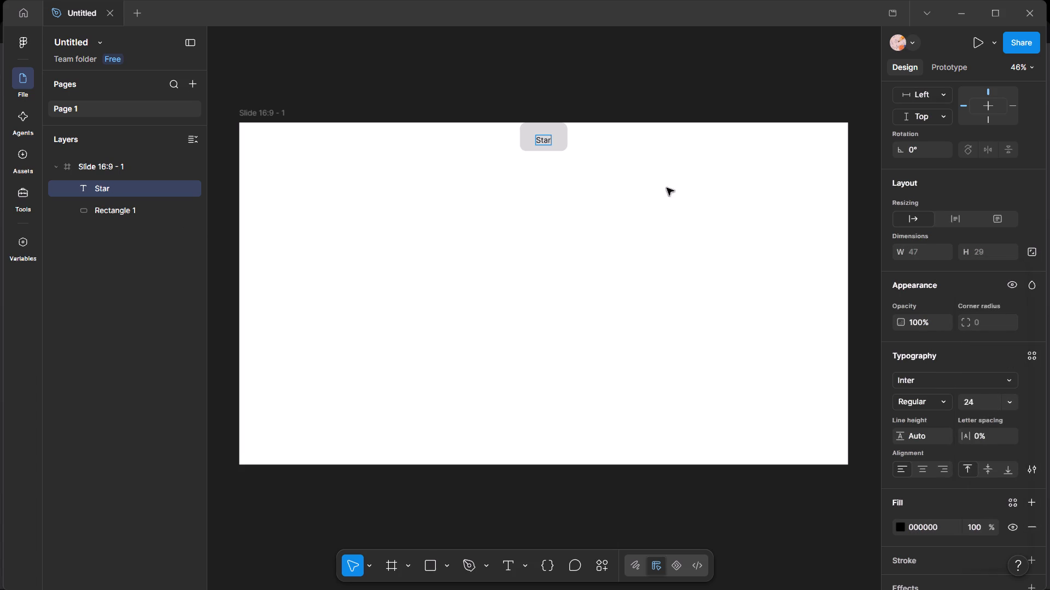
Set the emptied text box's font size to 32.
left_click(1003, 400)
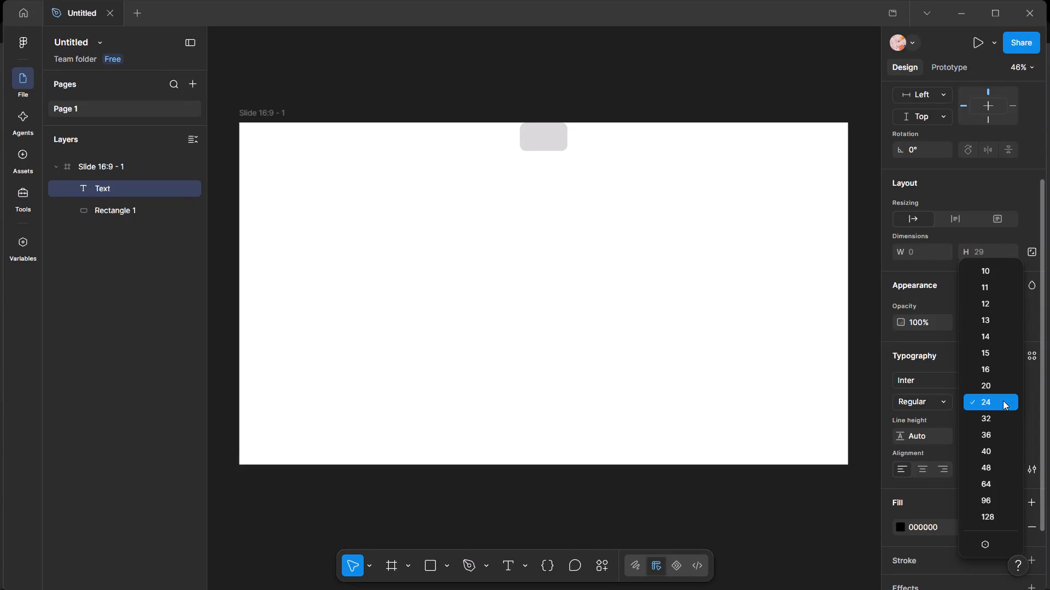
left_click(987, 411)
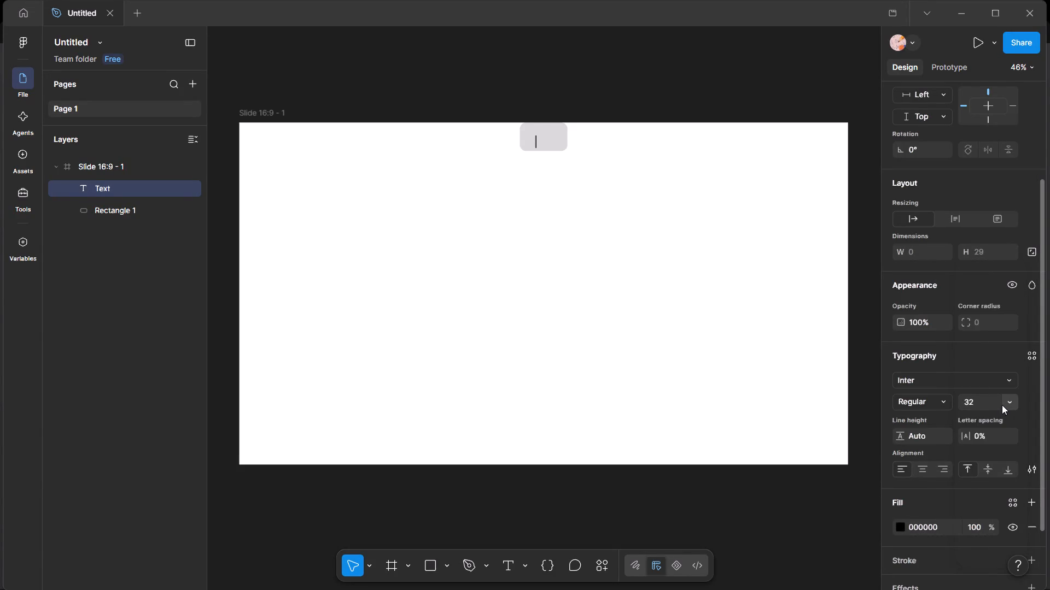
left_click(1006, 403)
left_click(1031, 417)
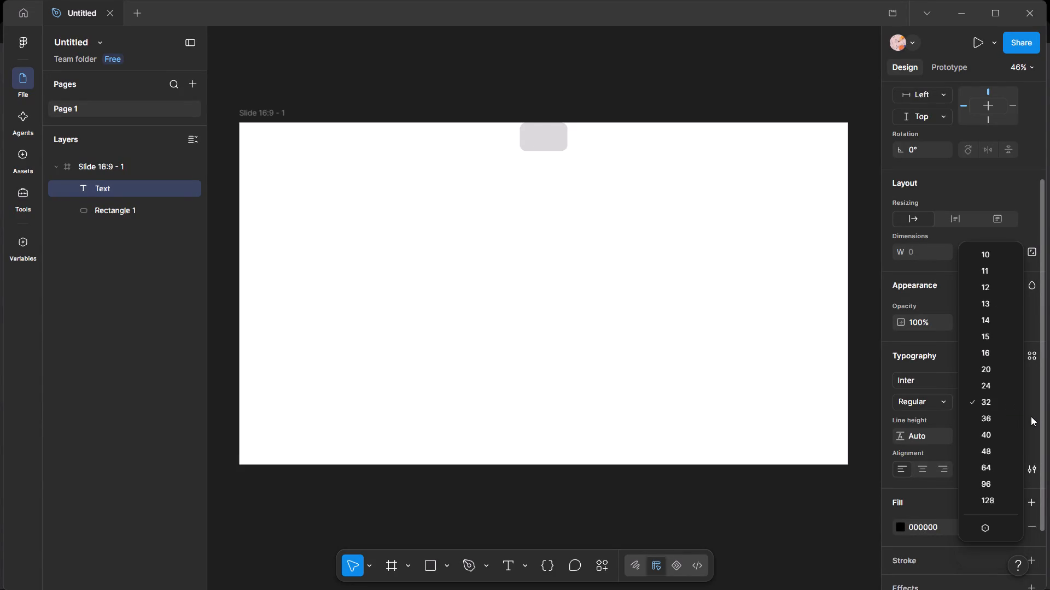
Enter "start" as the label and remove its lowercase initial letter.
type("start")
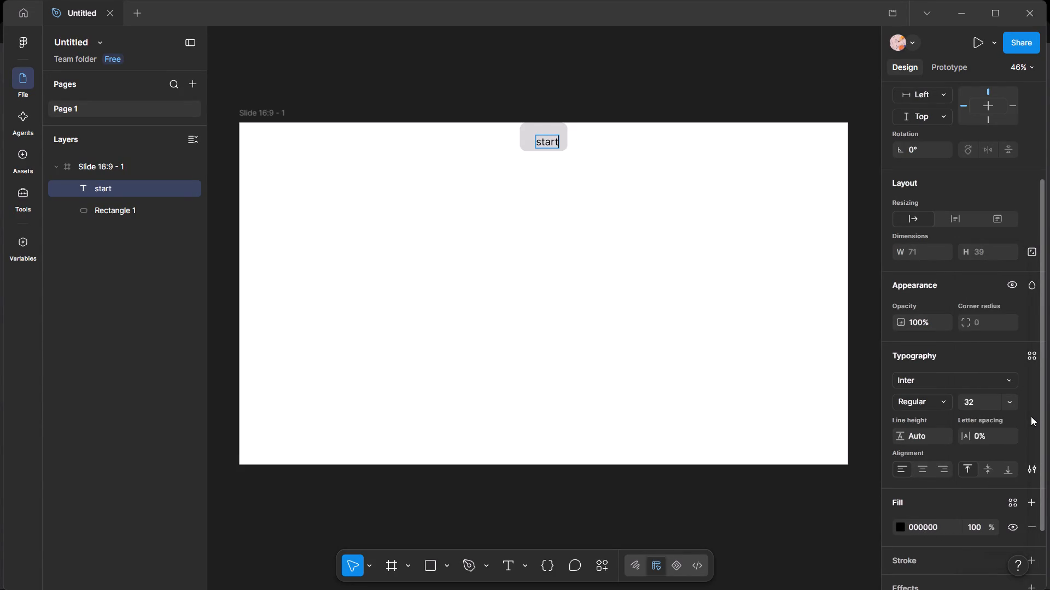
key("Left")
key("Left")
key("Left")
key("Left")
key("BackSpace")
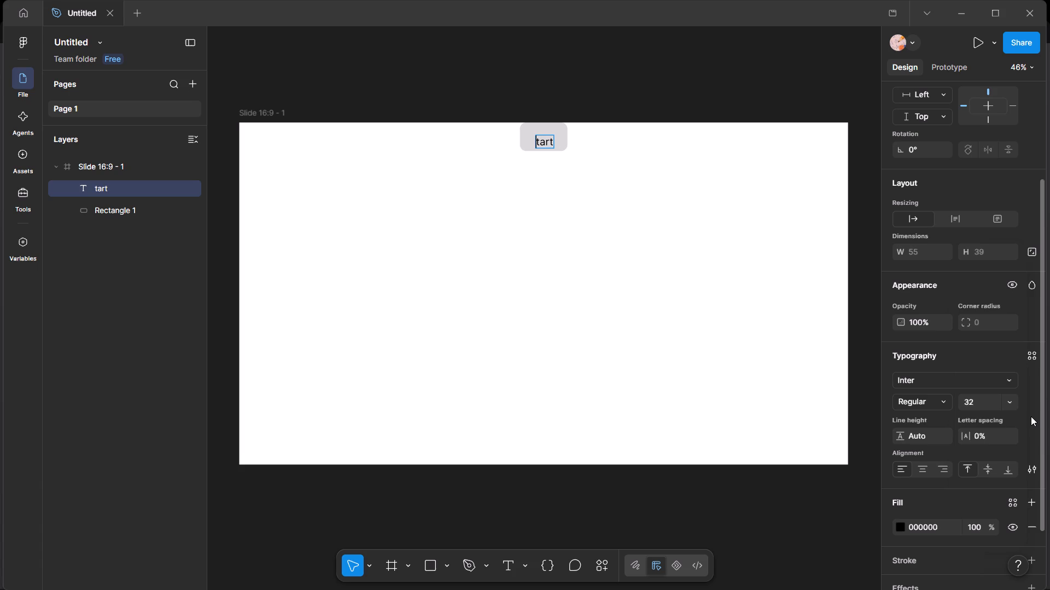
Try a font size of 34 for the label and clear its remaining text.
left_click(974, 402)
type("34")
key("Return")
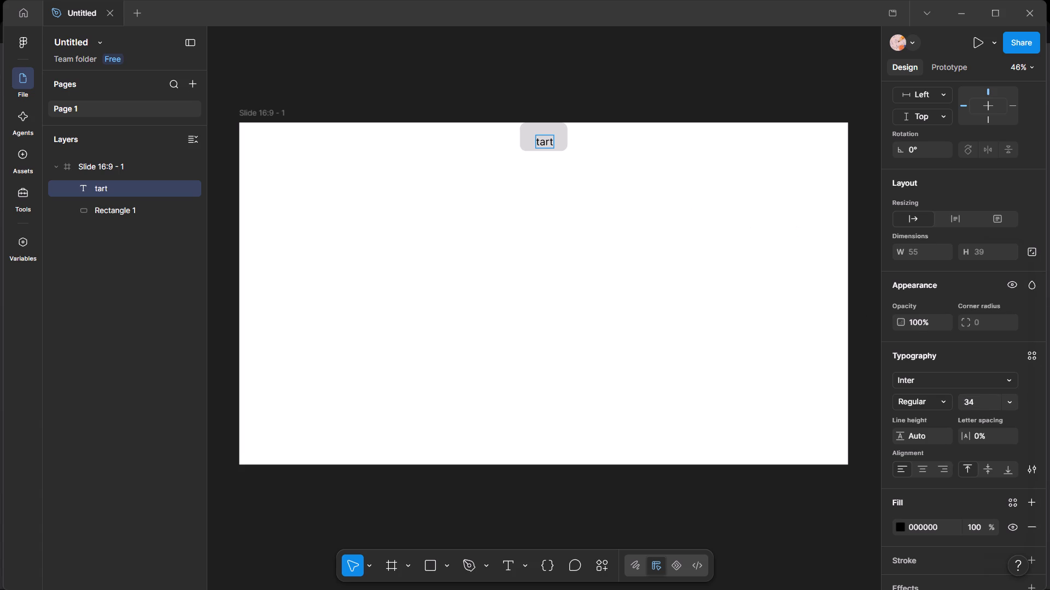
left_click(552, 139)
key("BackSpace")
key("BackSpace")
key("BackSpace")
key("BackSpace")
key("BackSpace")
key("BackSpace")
Set the emptied text box's font size to 35 and enter "Start" as the label.
double_click(969, 396)
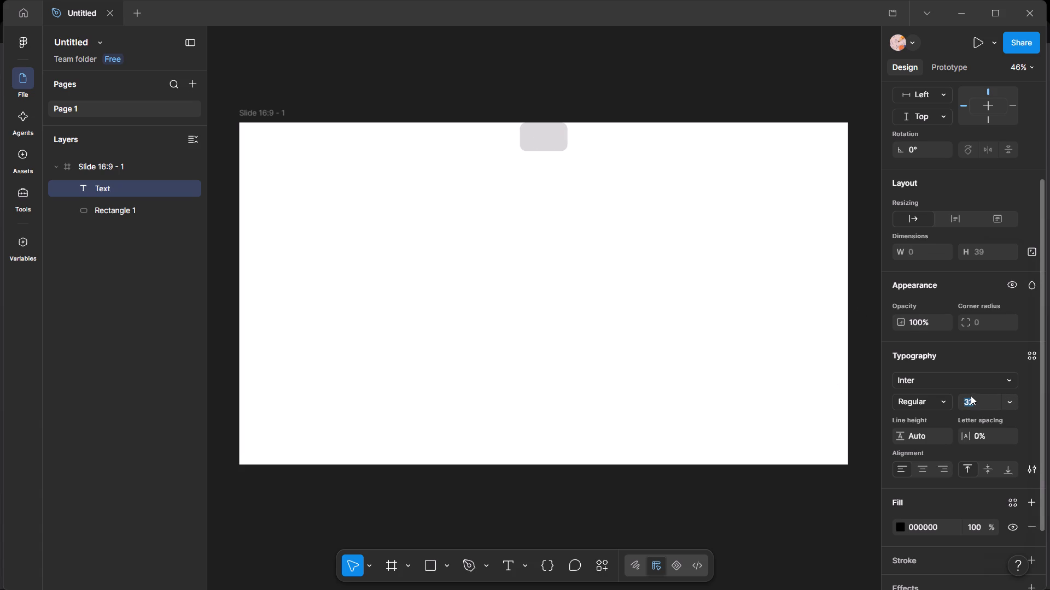
double_click(981, 400)
type("35")
key("Return")
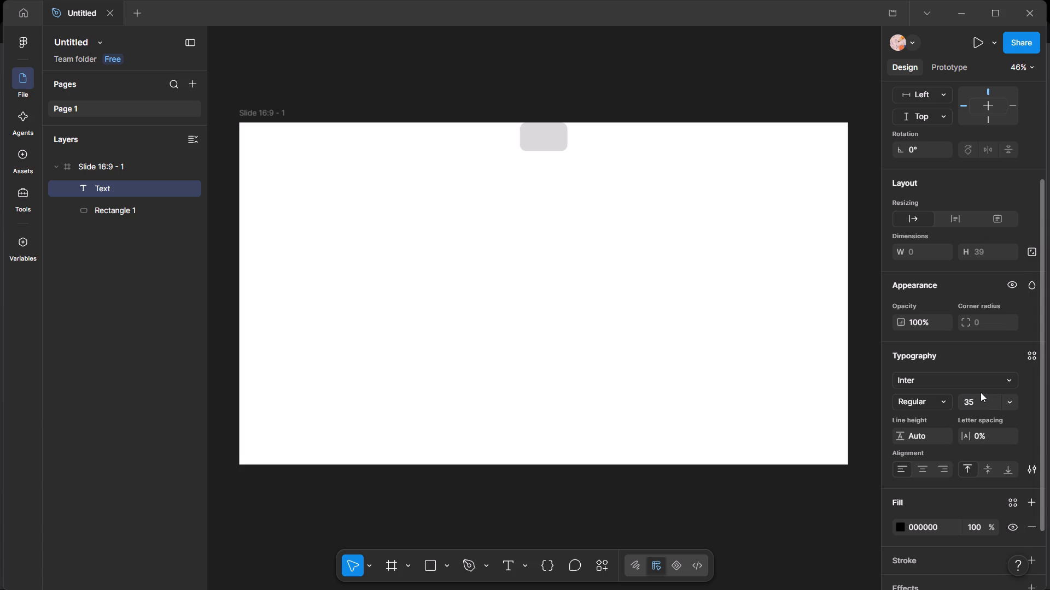
type("Start")
left_click(517, 272)
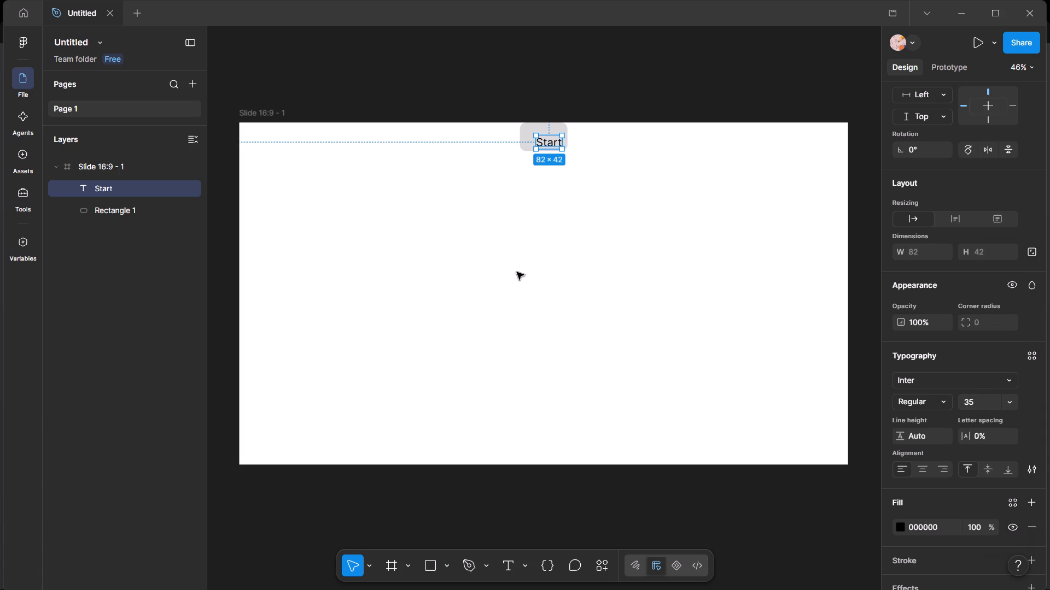
Move the Start label to the centre of the rounded rectangle and deselect it.
left_click(539, 238)
scroll(549, 163, "up", 3, "ctrl")
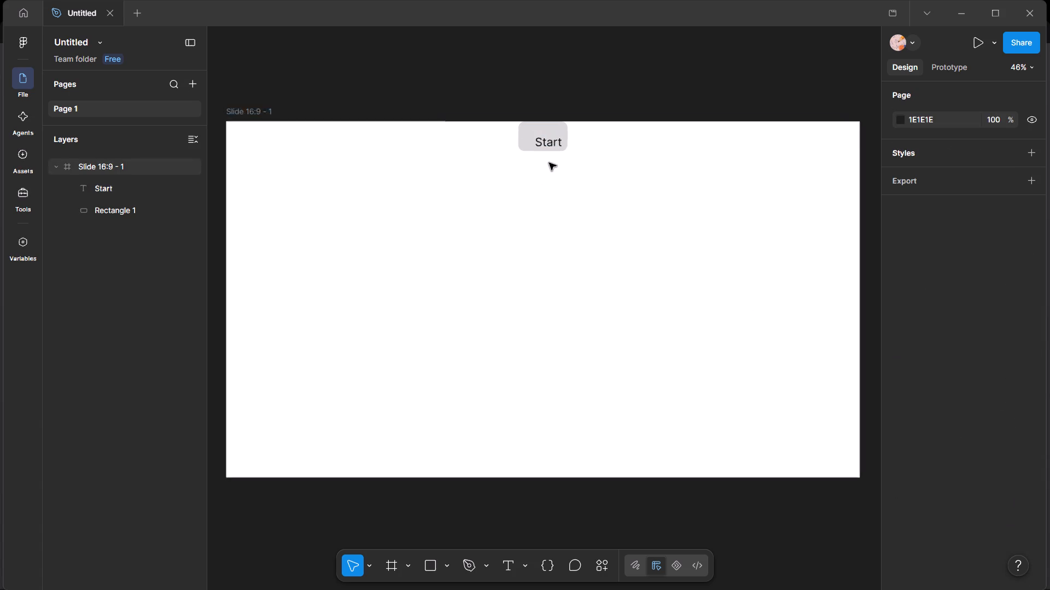
scroll(549, 163, "up", 3, "ctrl")
left_click_drag(554, 124, 545, 113)
left_click(586, 194)
Draw a horizontal arrow about 185 long from the middle of the Start box's left edge, pointing left.
scroll(520, 190, "down", 5, "ctrl")
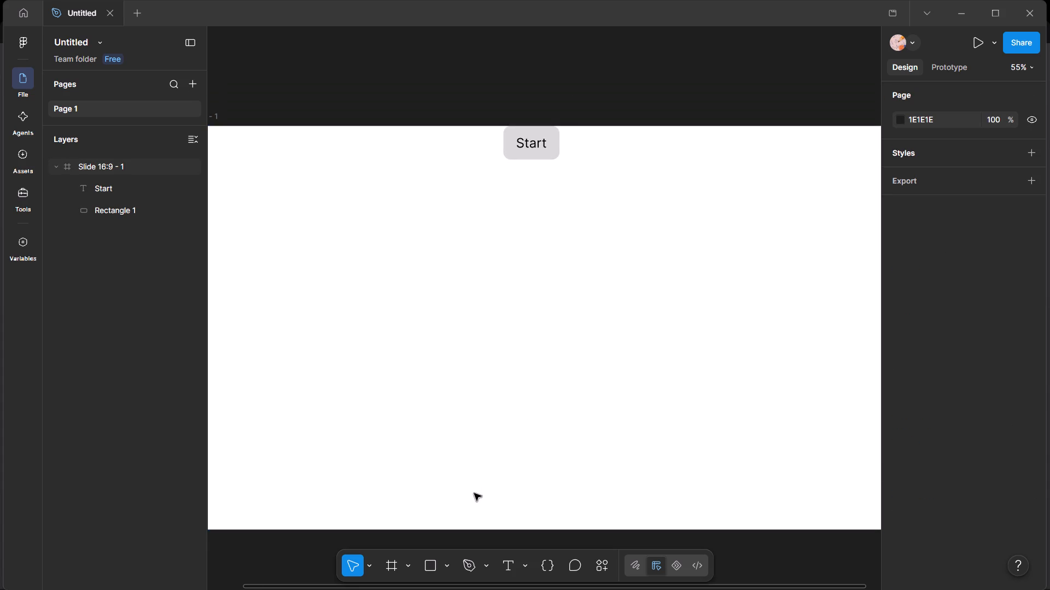
left_click(520, 563)
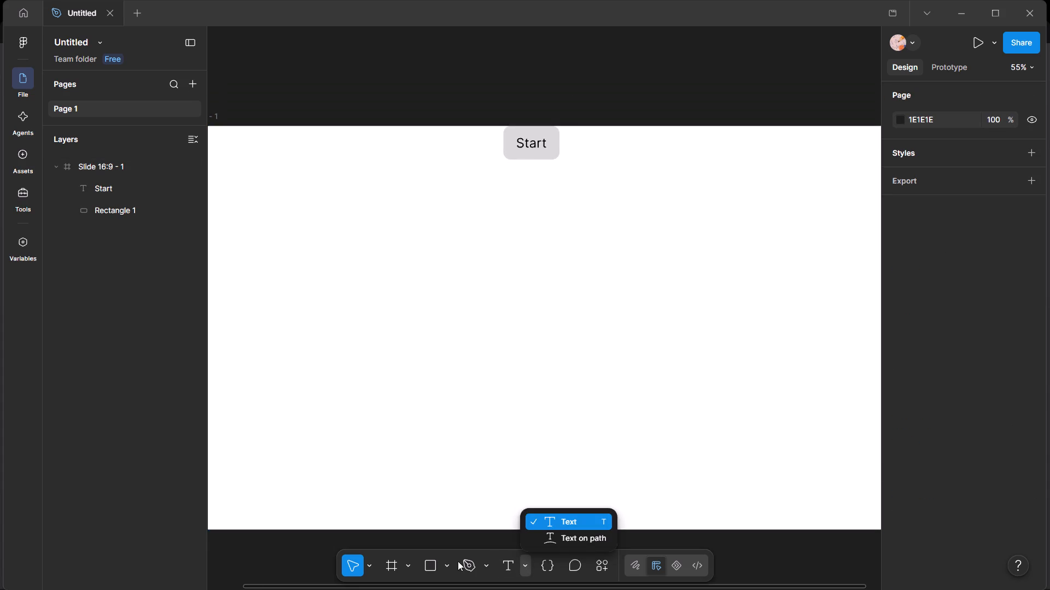
left_click(445, 559)
left_click(445, 559)
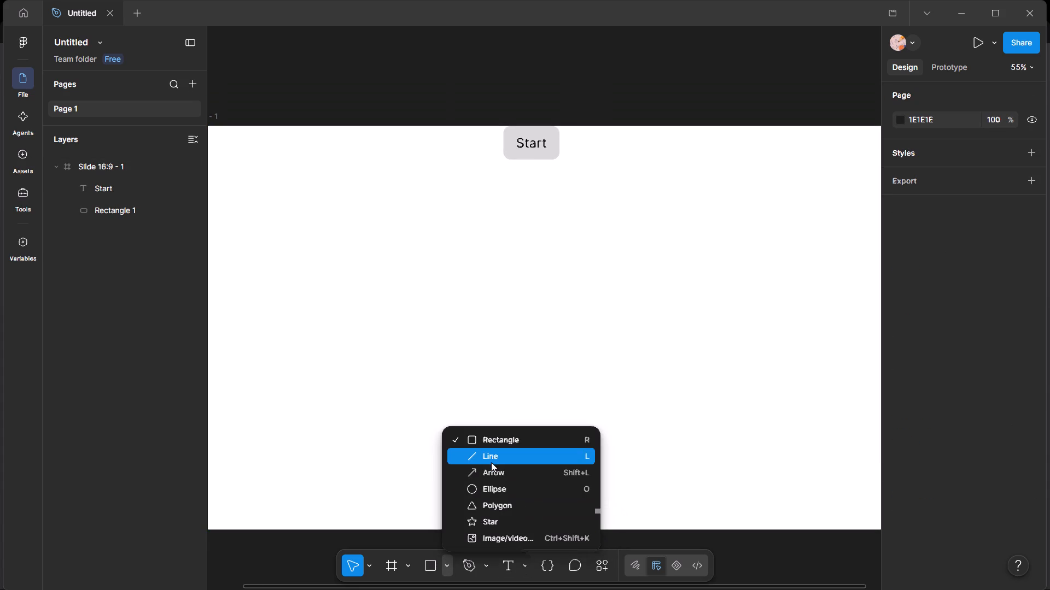
left_click(490, 467)
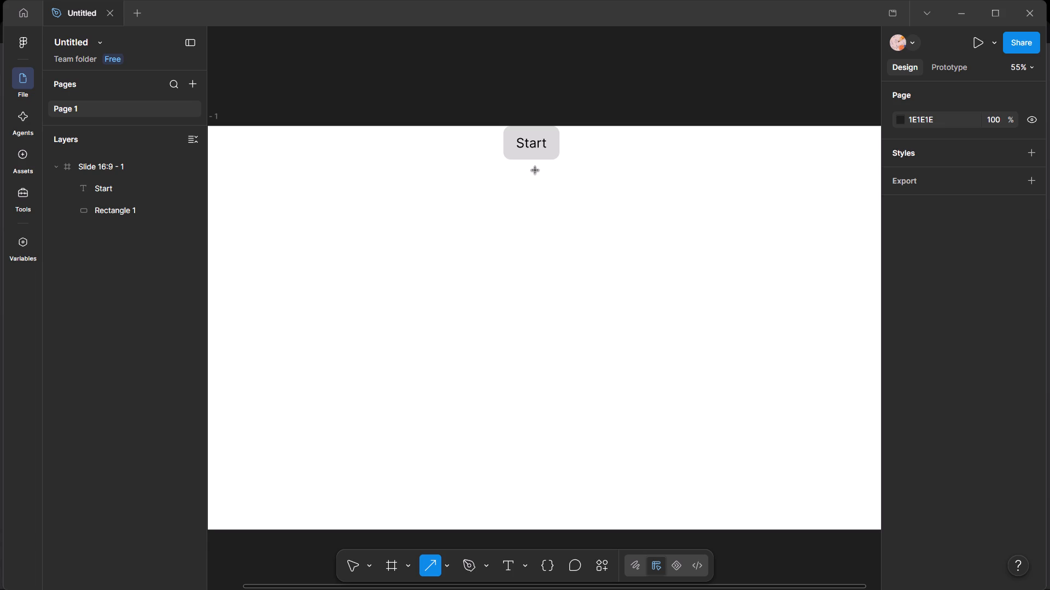
scroll(524, 167, "up", 3, "ctrl")
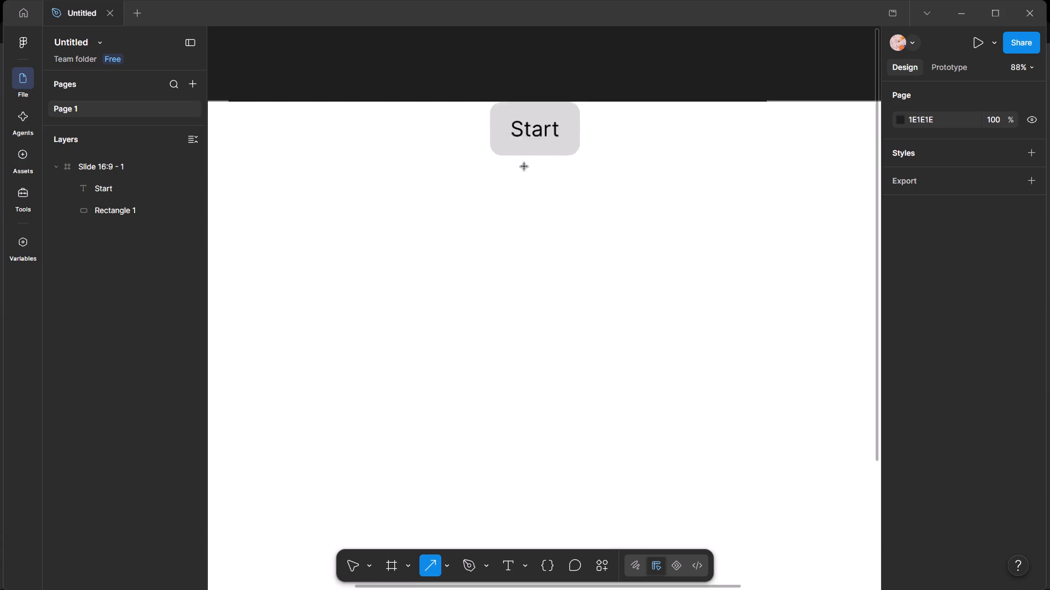
scroll(524, 167, "up", 9, "ctrl")
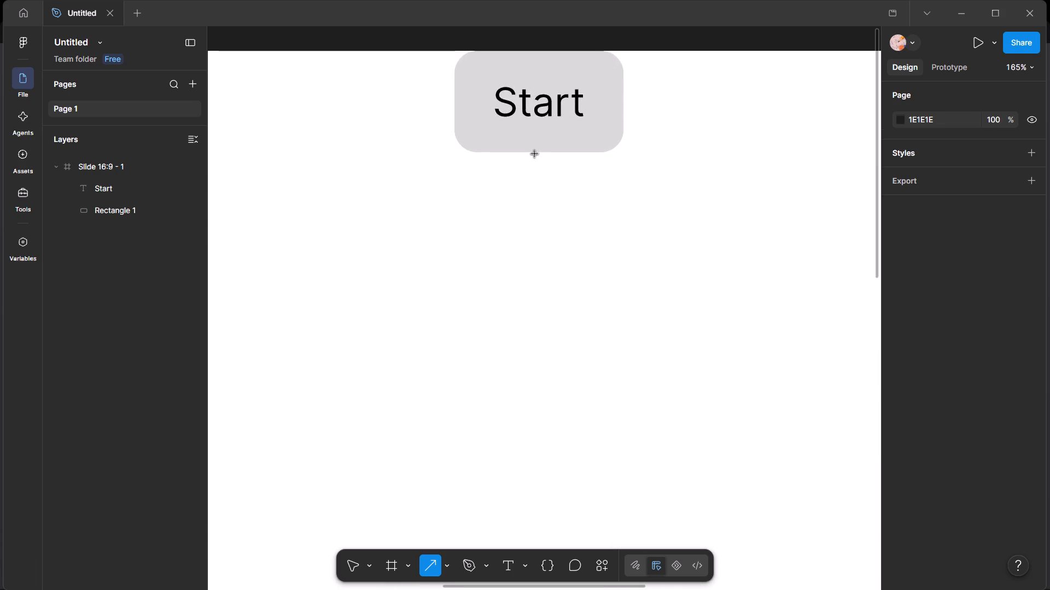
scroll(532, 157, "down", 10, "ctrl")
scroll(364, 212, "down", 1, "ctrl")
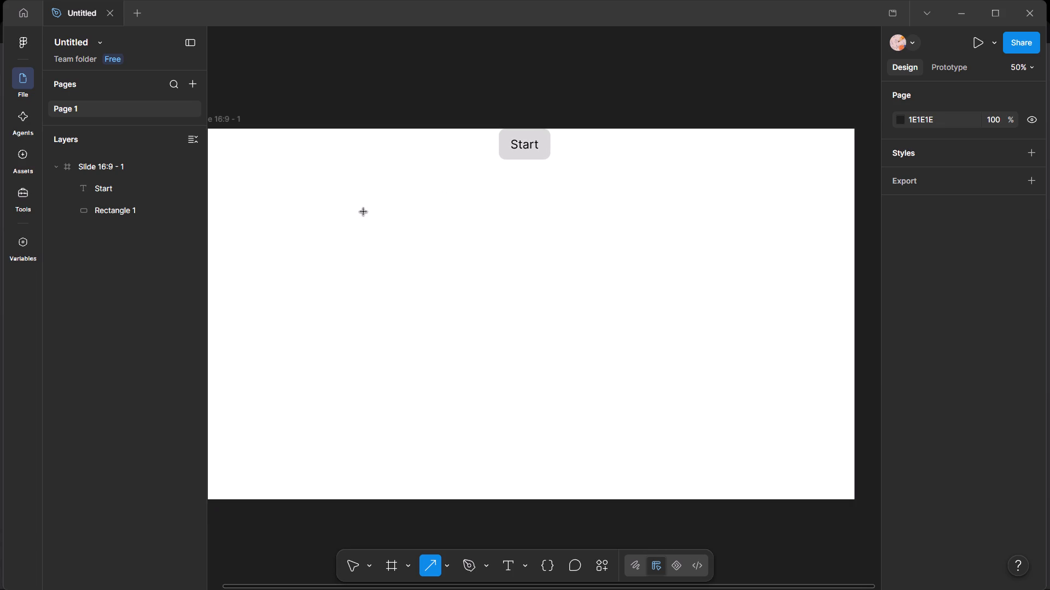
scroll(451, 170, "up", 5, "ctrl")
scroll(550, 154, "up", 6, "ctrl")
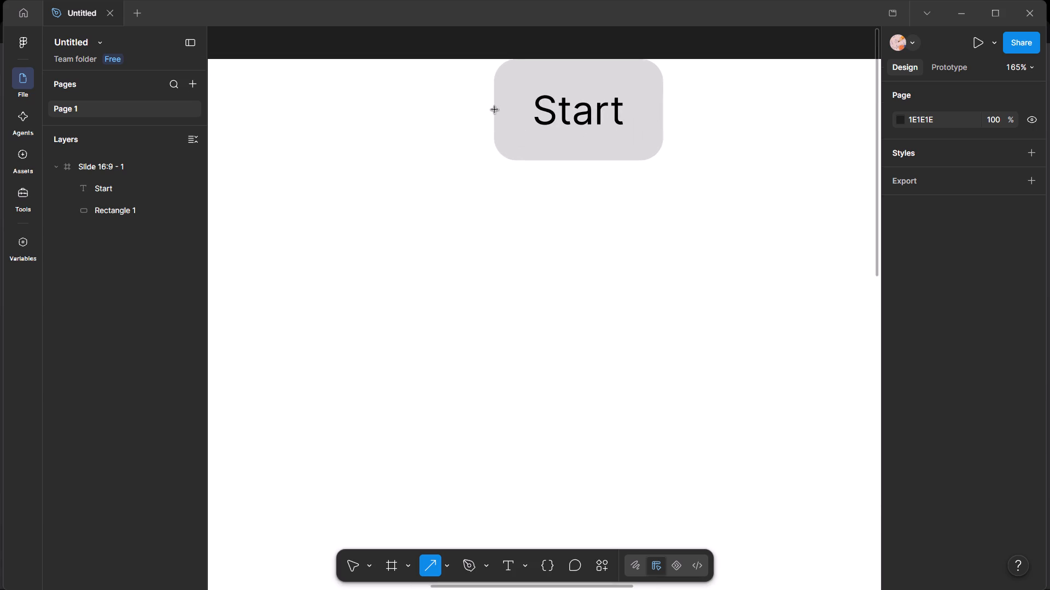
left_click_drag(495, 110, 267, 108)
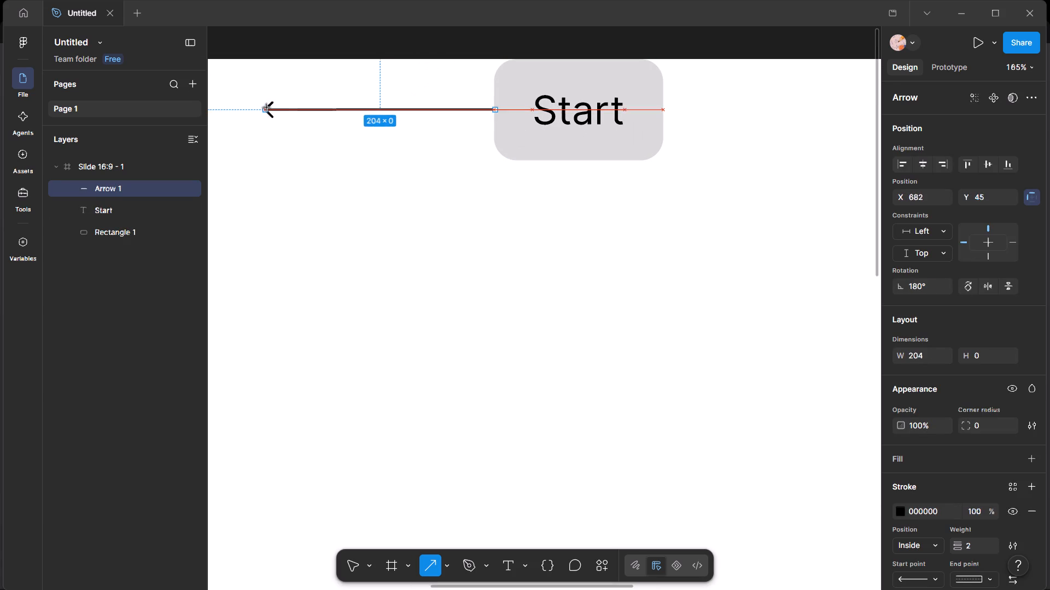
left_click_drag(267, 108, 287, 108)
Set the left arrow's length to 200.
scroll(355, 175, "down", 7, "ctrl")
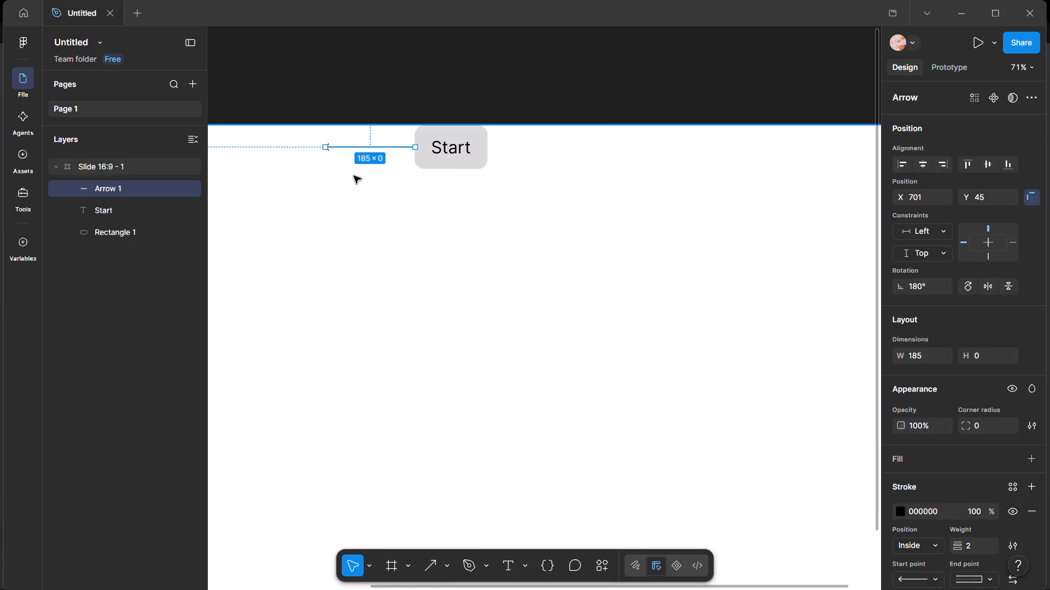
scroll(493, 163, "up", 10, "ctrl")
scroll(474, 137, "down", 6, "ctrl")
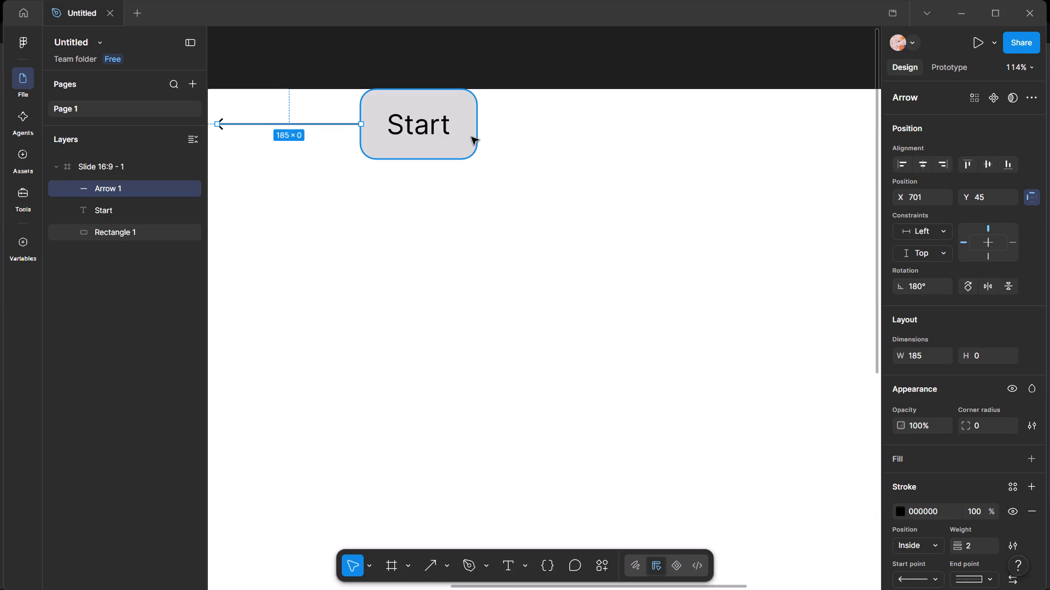
left_click(923, 352)
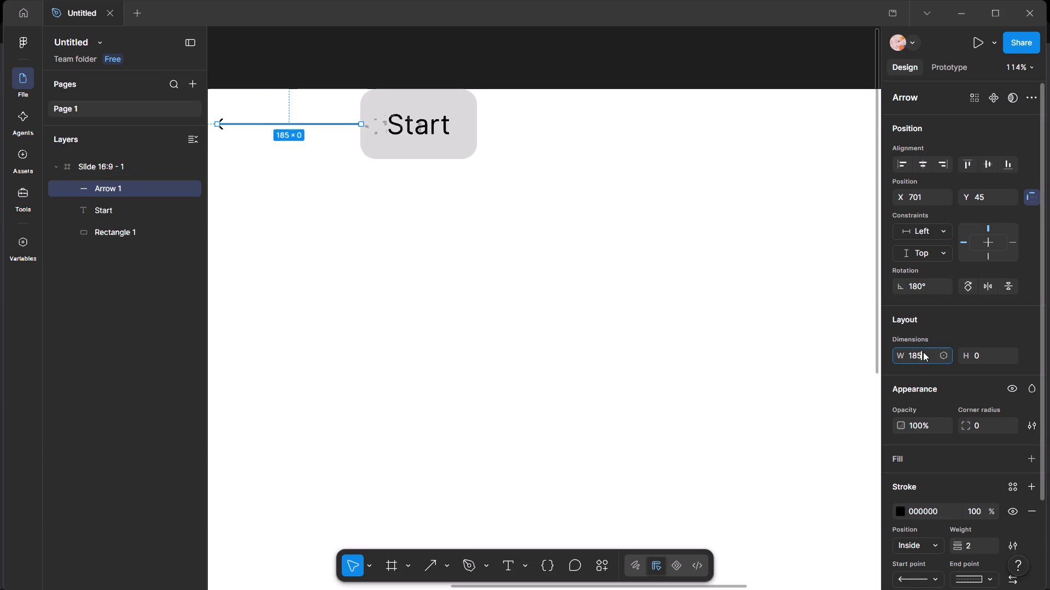
type("200")
key("Return")
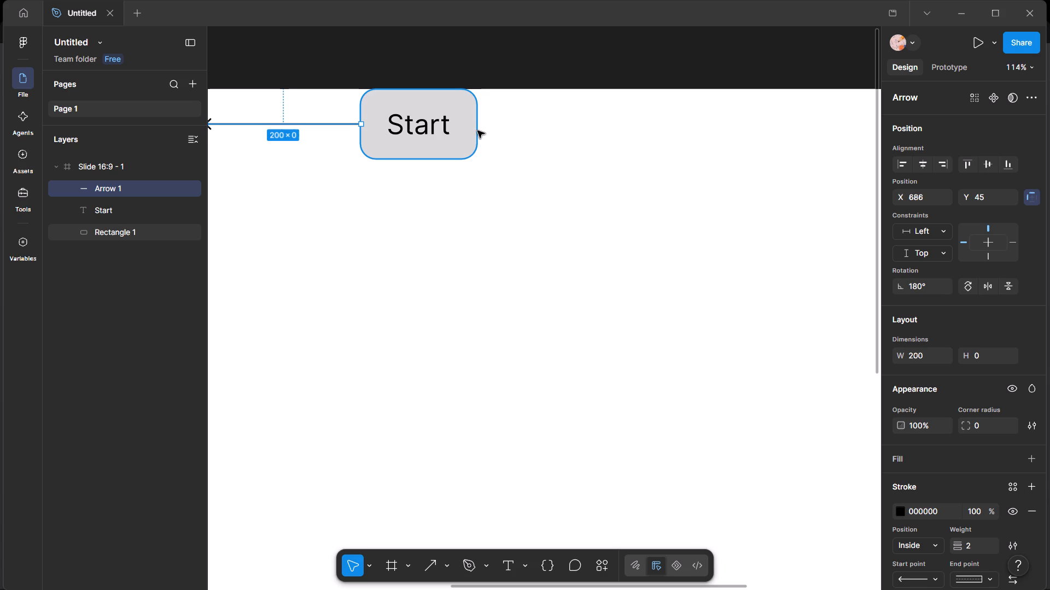
Draw an arrow about 225 long from the middle of the Start box's right edge, pointing right and nearly horizontal.
left_click(444, 560)
left_click(534, 368)
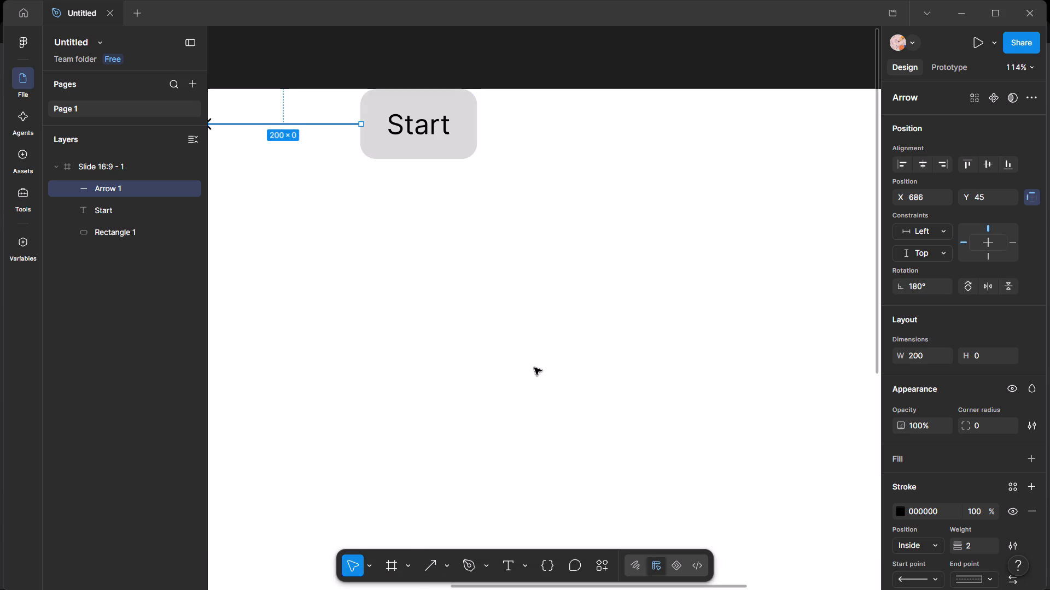
key("shift+l")
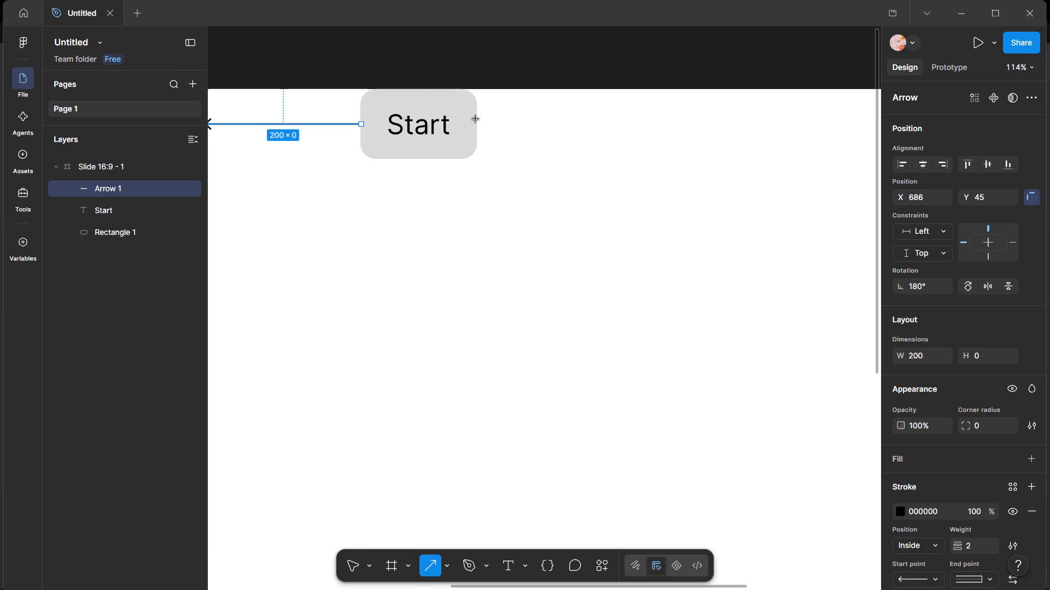
left_click_drag(477, 126, 627, 129)
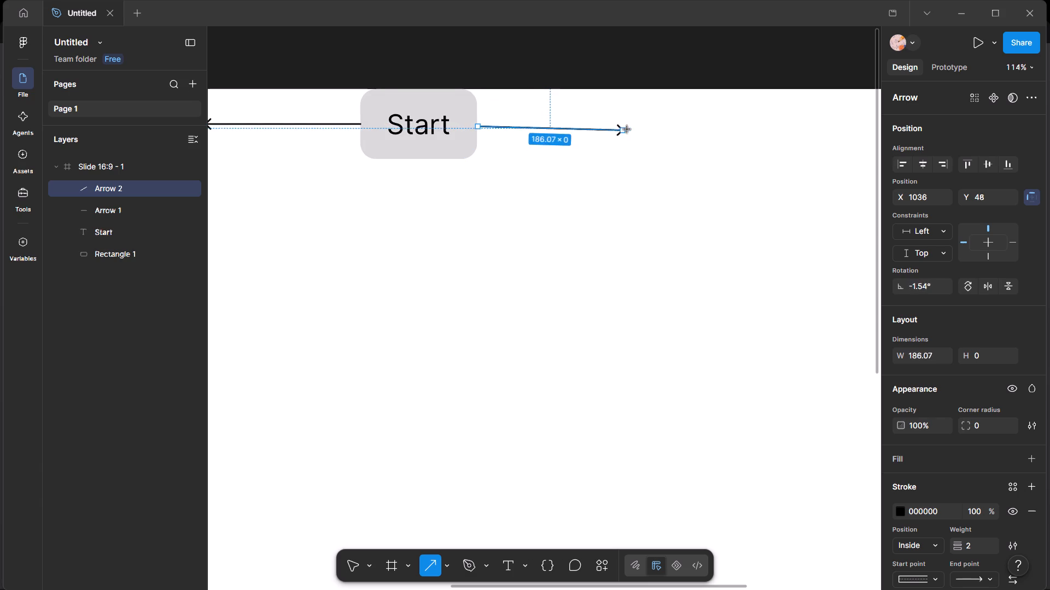
left_click_drag(627, 129, 653, 122)
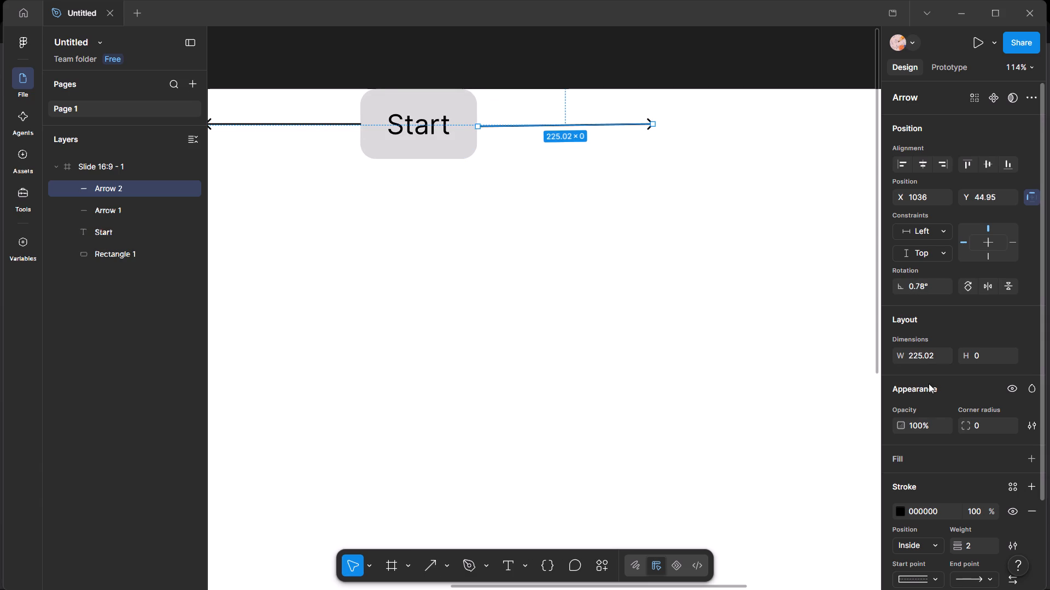
Set the right arrow's length to 200 and deselect it.
left_click(921, 352)
type("200")
key("Return")
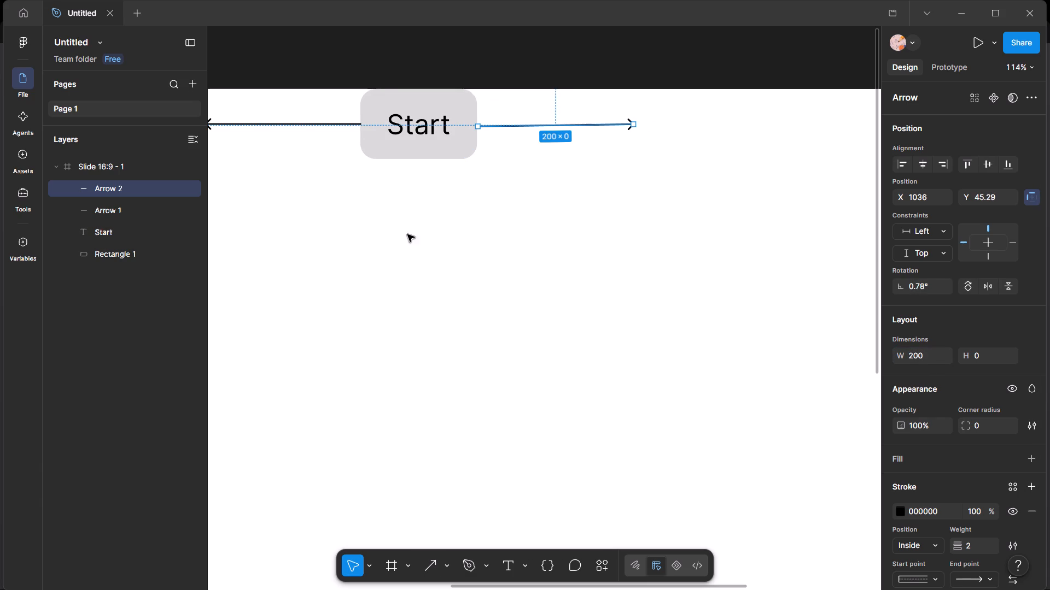
middle_click_drag(313, 250, 440, 263)
left_click(495, 241)
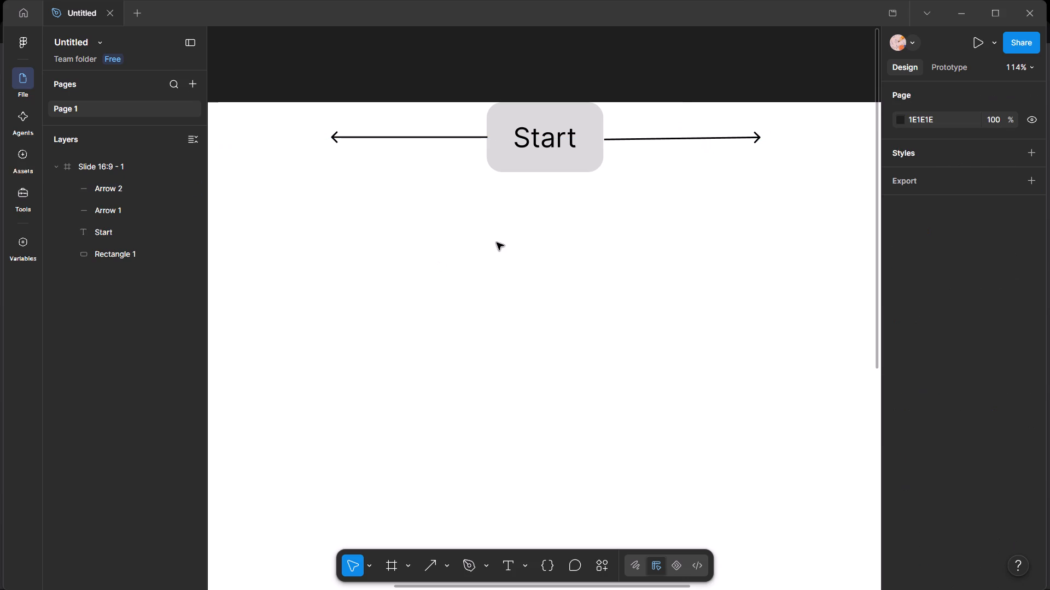
Duplicate the Start box's rounded rectangle four times in place.
left_click(587, 114)
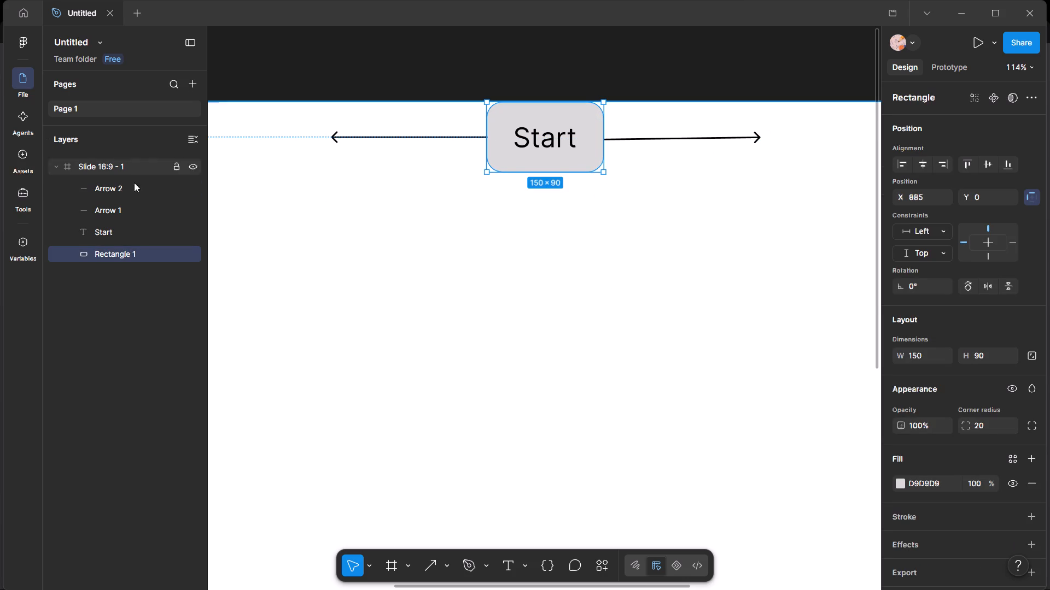
key("ctrl+d")
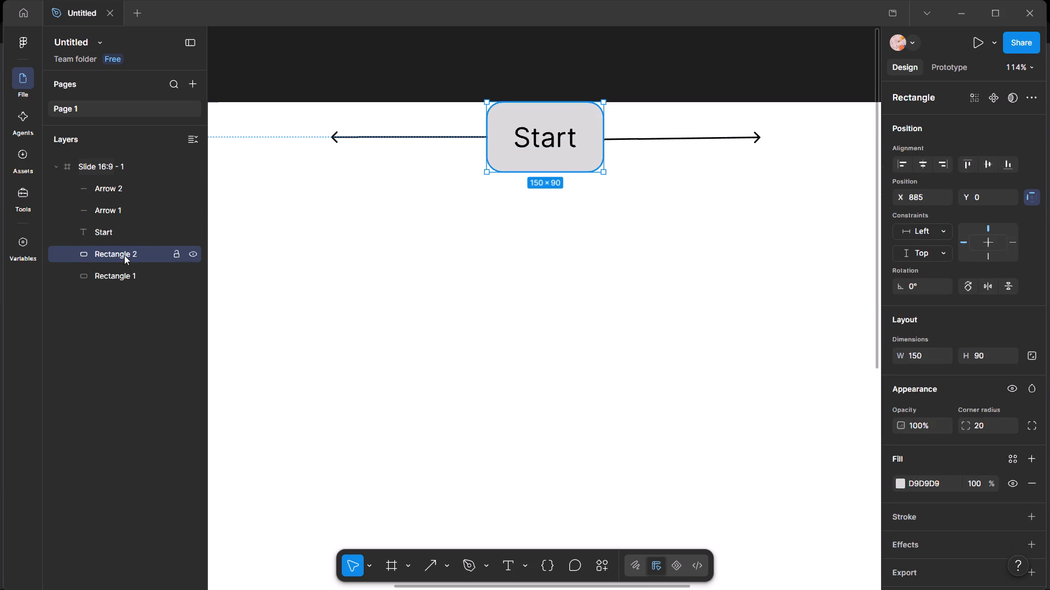
key("ctrl+d")
key("ctrl+d")
key("ctrl+d")
Move the Rectangle 4 copy to the left arrow's tip, at about X 536, Y 2.
left_click(139, 274)
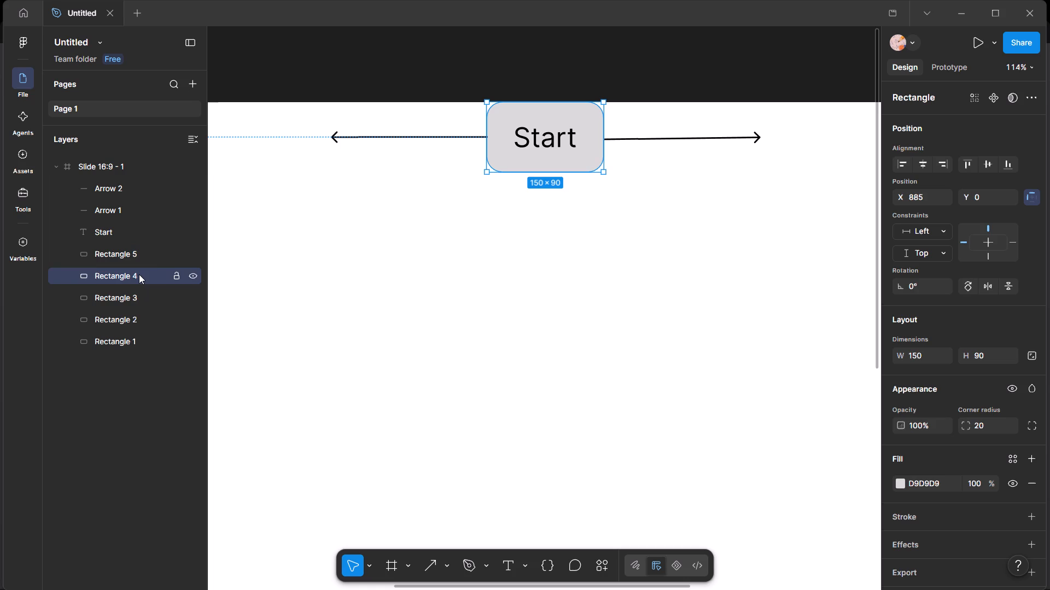
left_click_drag(497, 164, 269, 179)
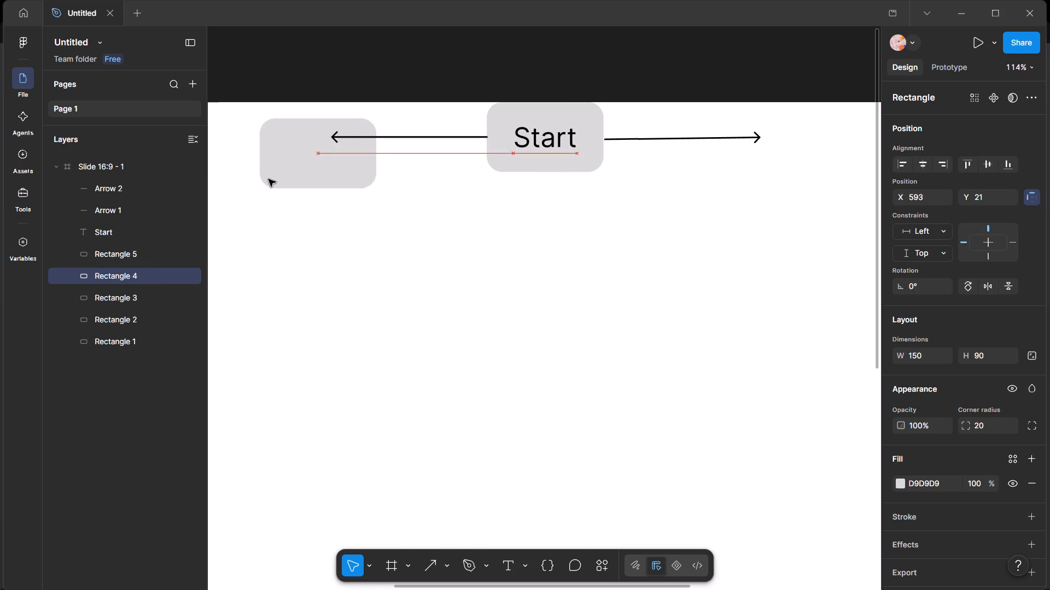
left_click_drag(269, 179, 228, 166)
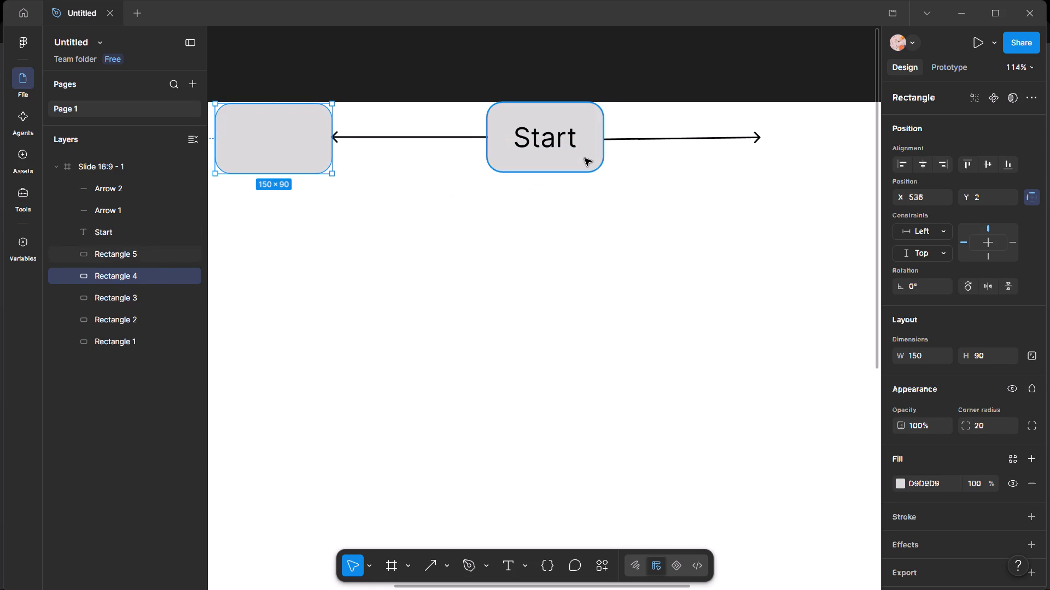
Move the Rectangle 5 copy to the right arrow's tip, level with the Start box.
left_click_drag(600, 162, 847, 162)
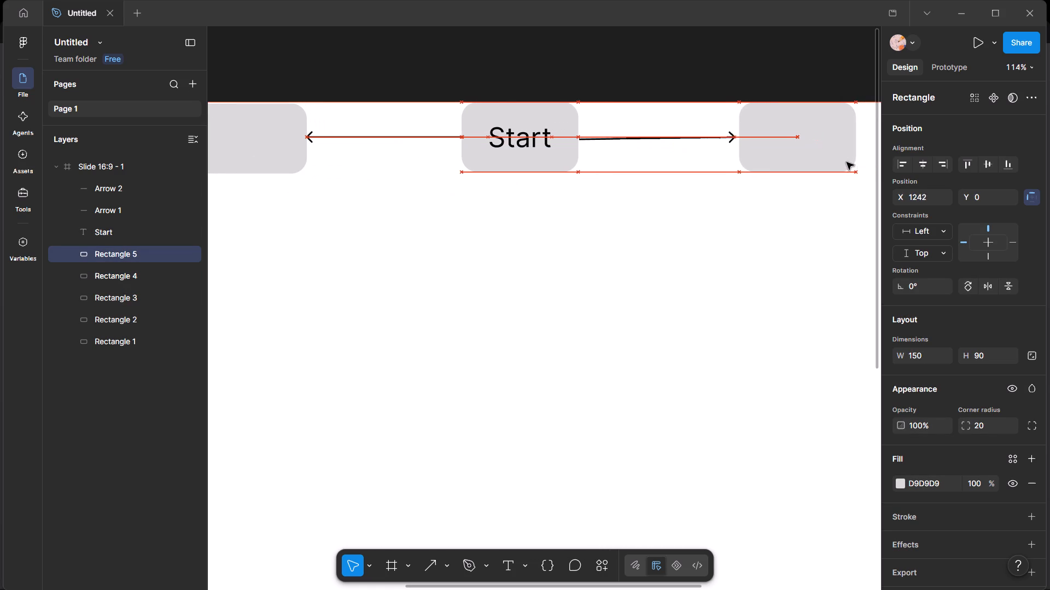
left_click_drag(847, 162, 849, 161)
Move the right arrow's start point to the Start box's right edge, at about X 1035, and deselect the arrow.
left_click(712, 139)
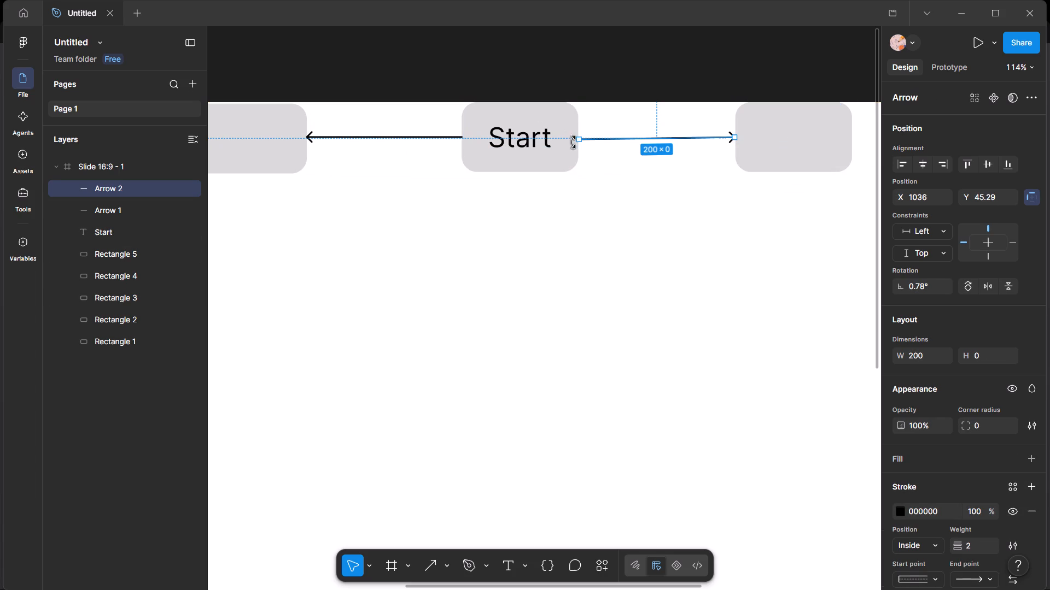
scroll(591, 143, "up", 20, "ctrl")
scroll(591, 143, "up", 4, "ctrl")
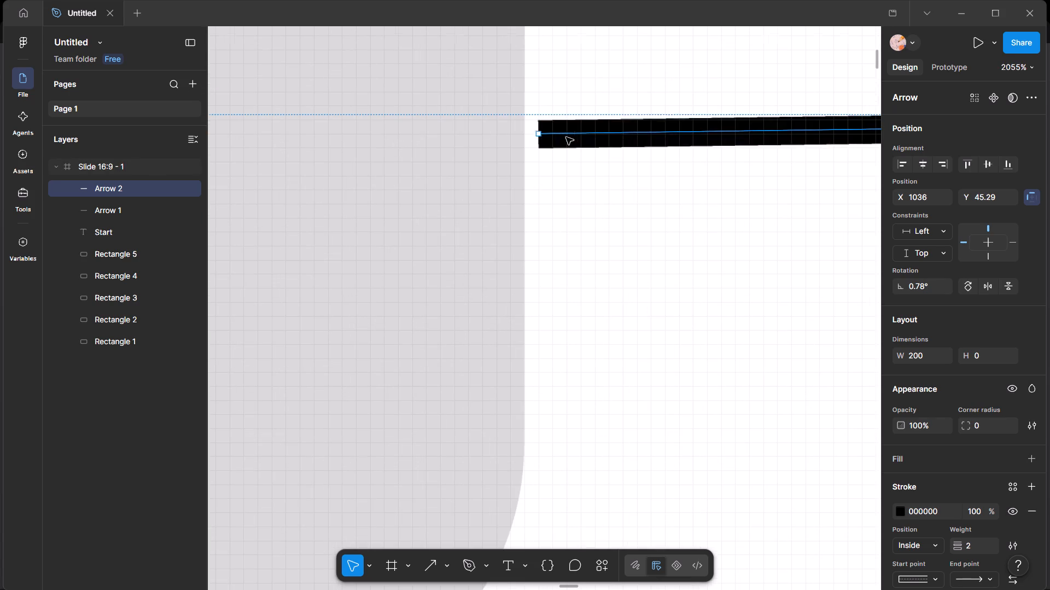
left_click_drag(538, 135, 530, 122)
scroll(541, 154, "down", 18, "ctrl")
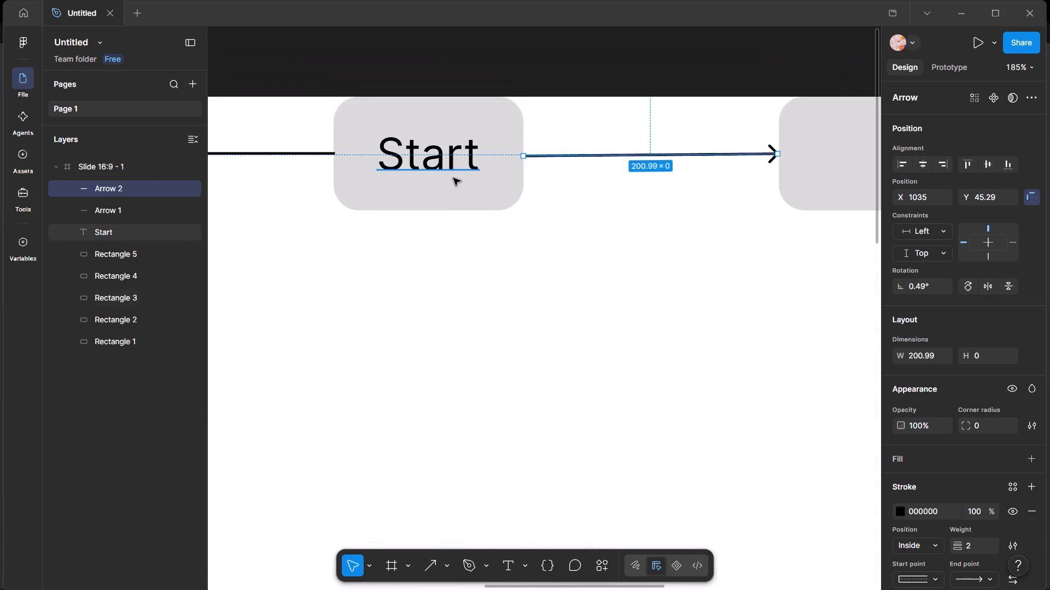
left_click(335, 236)
Move the left arrow's start point to the Start box's left edge, at X 885, and deselect the arrow.
scroll(284, 185, "up", 4, "ctrl")
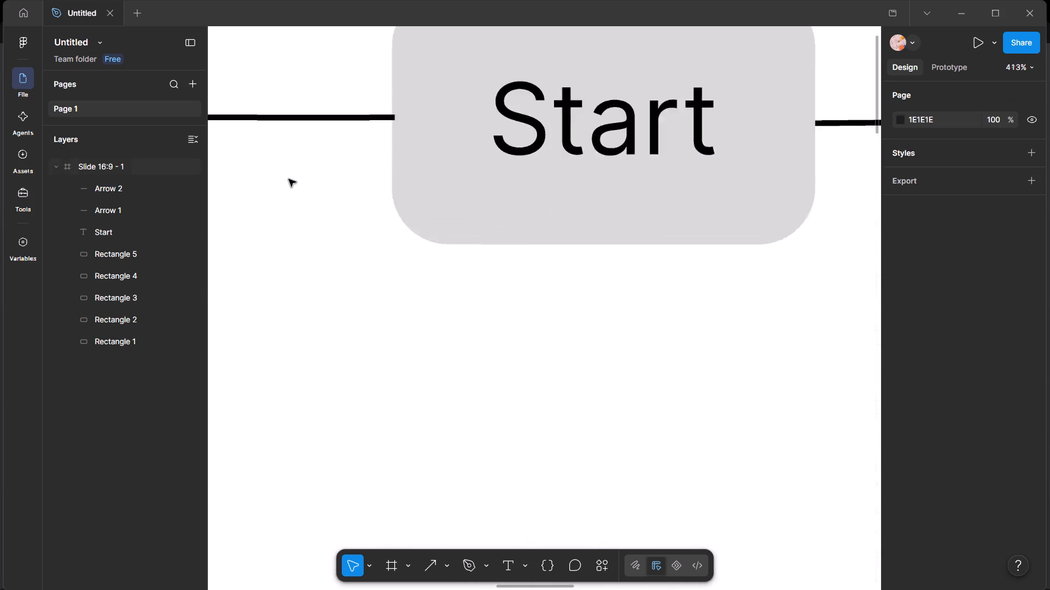
scroll(289, 179, "up", 13, "ctrl")
middle_click_drag(479, 80, 392, 336)
scroll(392, 336, "up", 3)
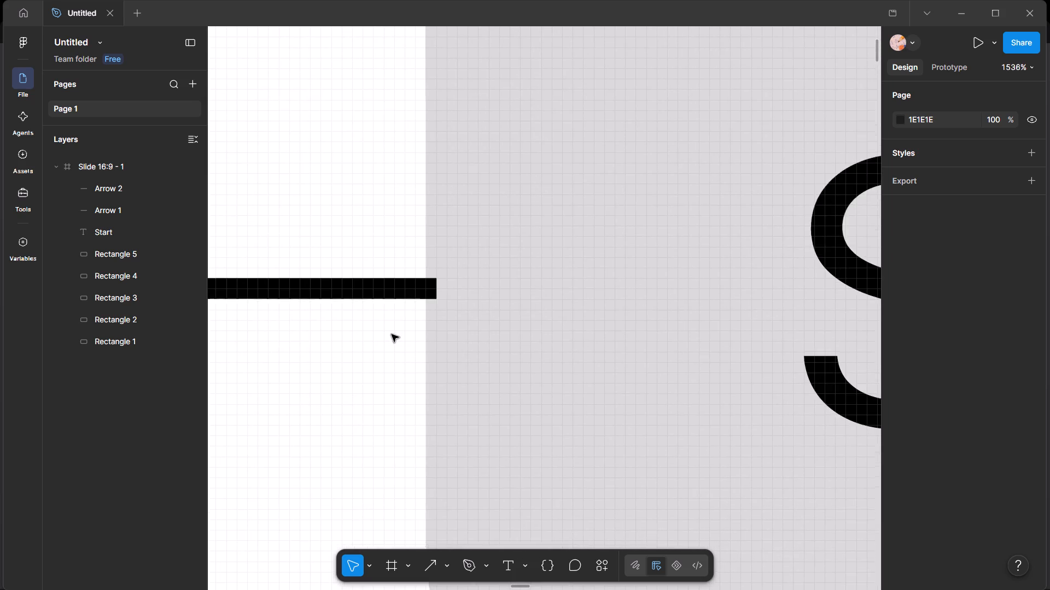
scroll(392, 334, "up", 11)
left_click(459, 248)
left_click(507, 250)
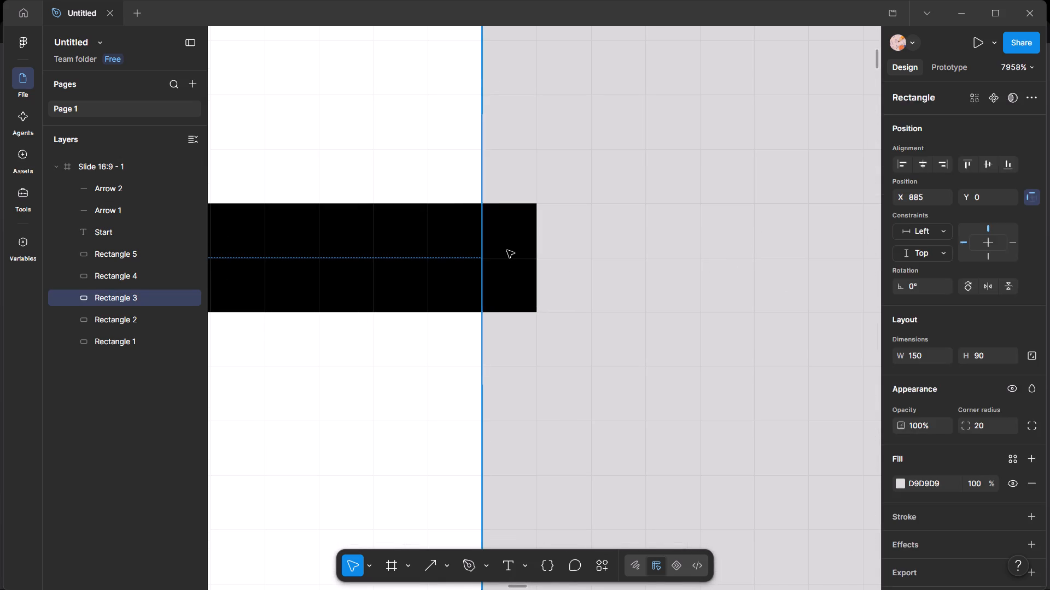
left_click(453, 253)
left_click_drag(462, 252, 431, 252)
left_click(481, 257)
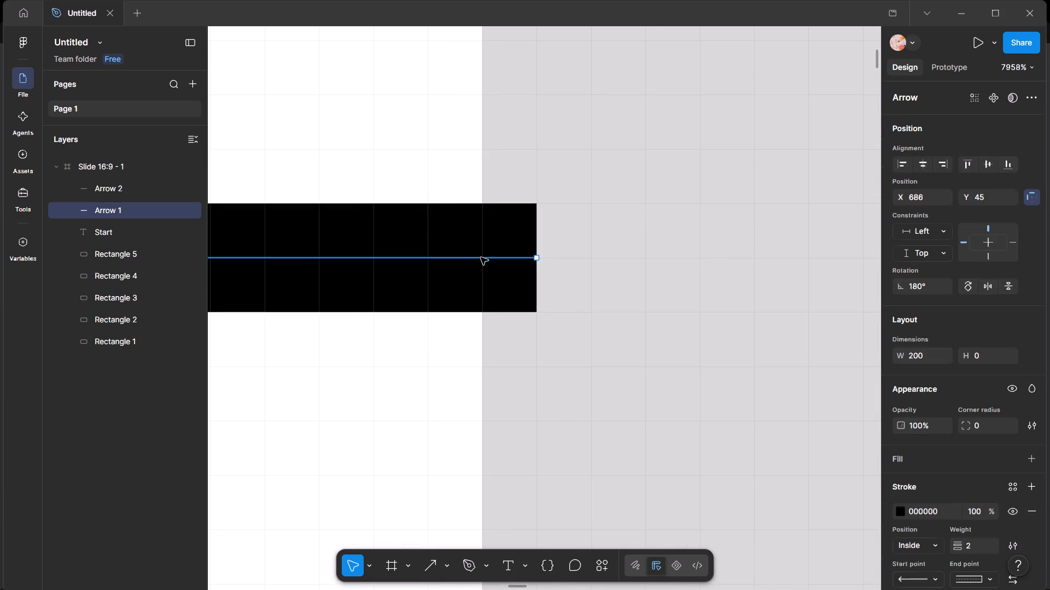
double_click(453, 243)
left_click(453, 250)
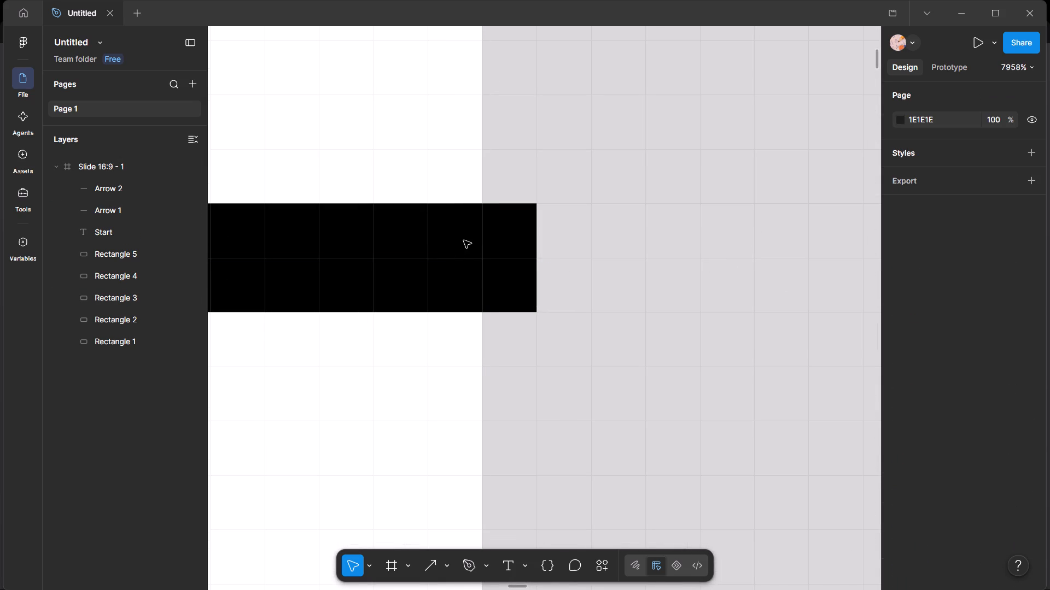
left_click(440, 252)
left_click(430, 276)
left_click(455, 263)
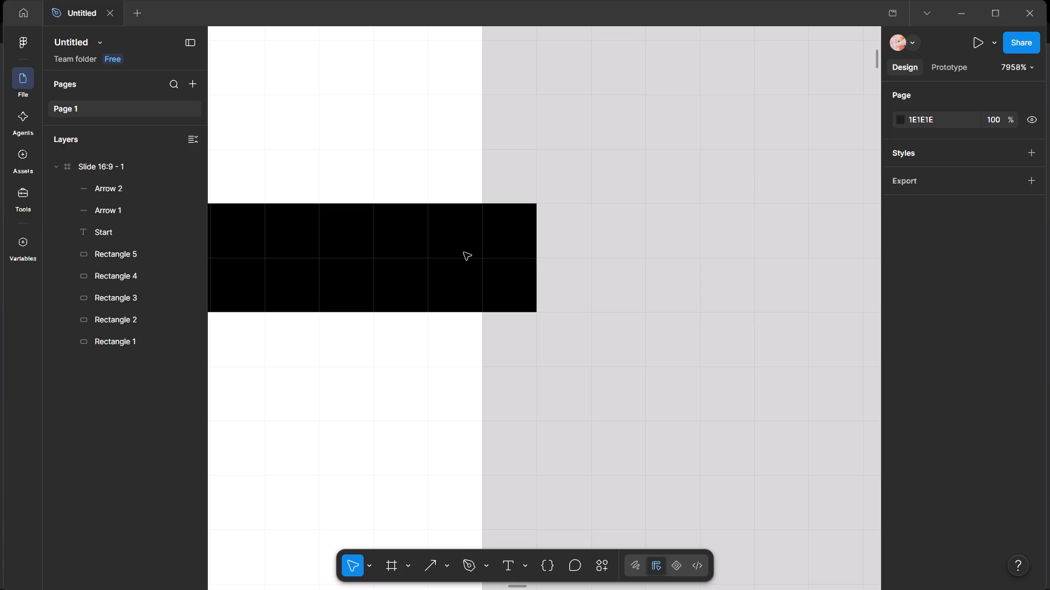
left_click(466, 254)
left_click(467, 258)
left_click_drag(539, 259, 490, 257)
left_click(389, 340)
Move the rectangle at the left arrow's tip to X 535, Y 2, so its edge meets the arrowhead.
scroll(446, 305, "down", 2, "ctrl")
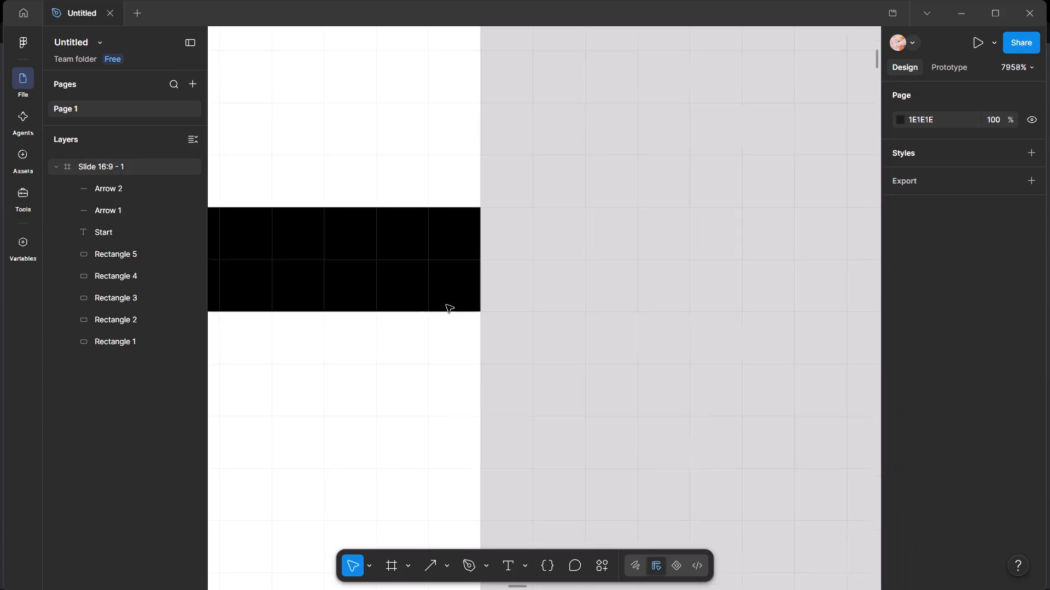
scroll(446, 305, "down", 15, "ctrl")
scroll(725, 294, "up", 1)
middle_click_drag(715, 297, 0, 123)
scroll(53, 130, "up", 1)
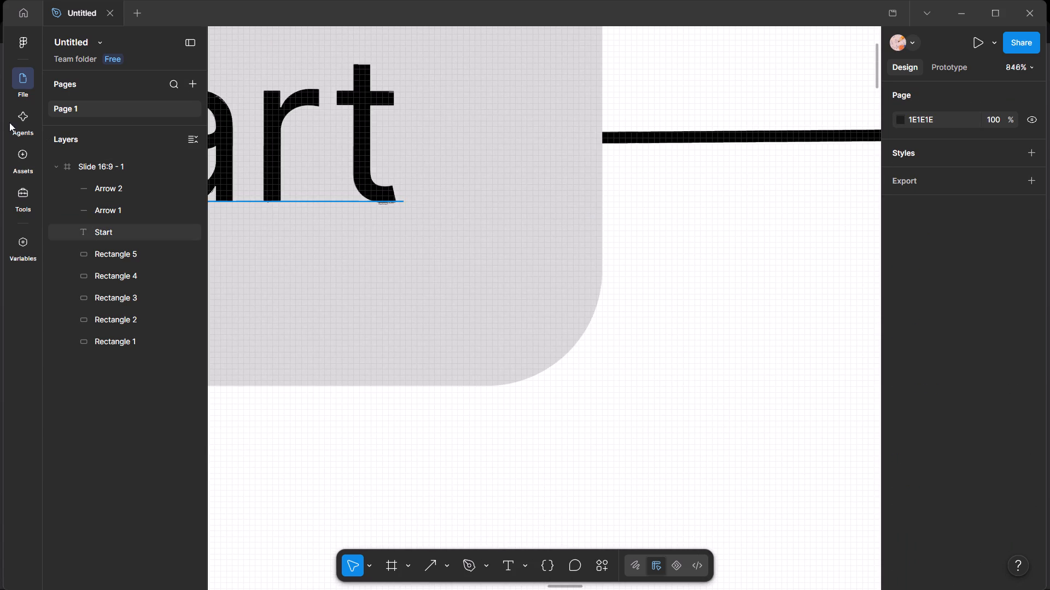
scroll(538, 154, "down", 11, "ctrl")
scroll(464, 200, "down", 5, "ctrl")
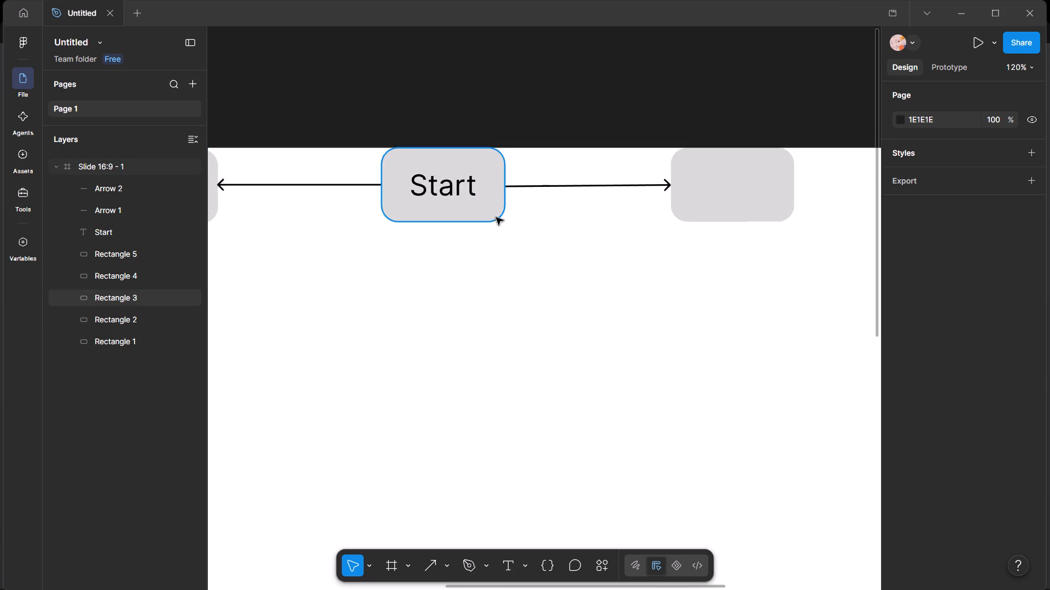
scroll(511, 206, "down", 5, "ctrl")
scroll(279, 189, "up", 2, "ctrl")
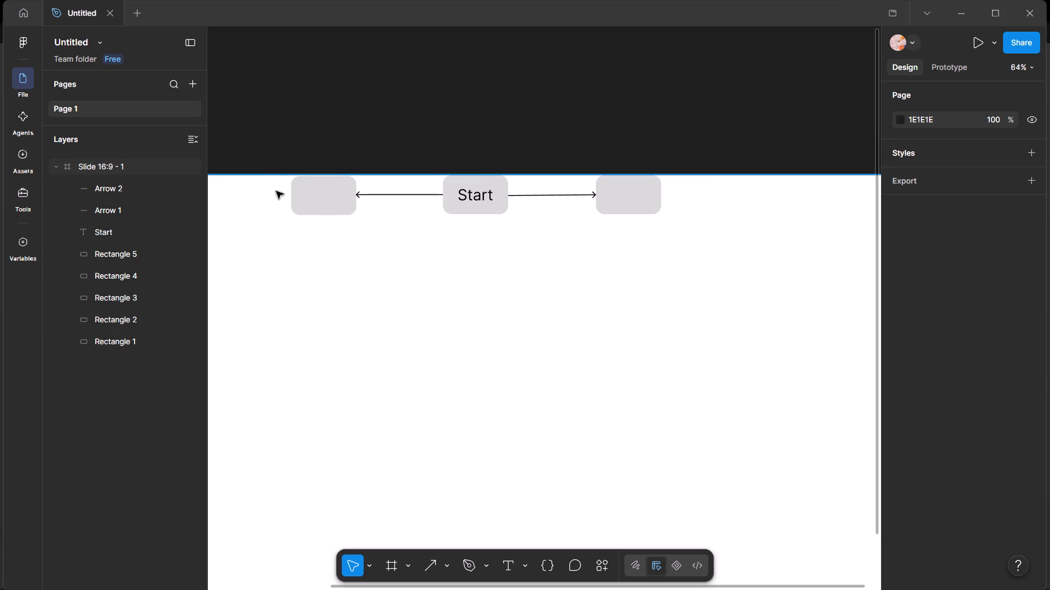
scroll(276, 191, "up", 19, "ctrl")
scroll(448, 211, "up", 5, "ctrl")
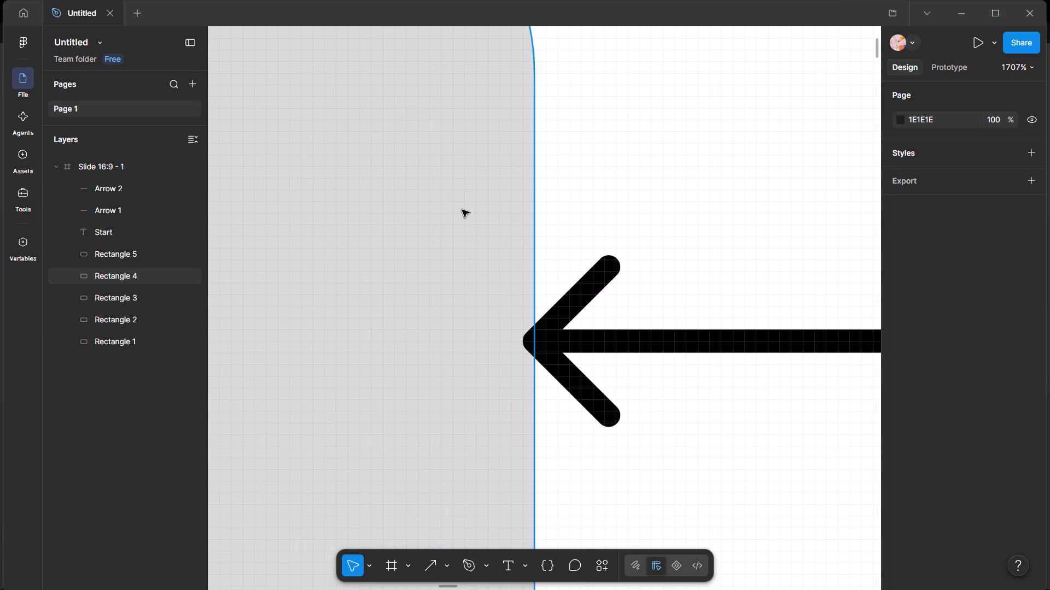
left_click_drag(492, 298, 483, 299)
Examine where the arrows meet the Start box and the right-hand rectangle, and clear the selection.
scroll(617, 300, "down", 6, "ctrl")
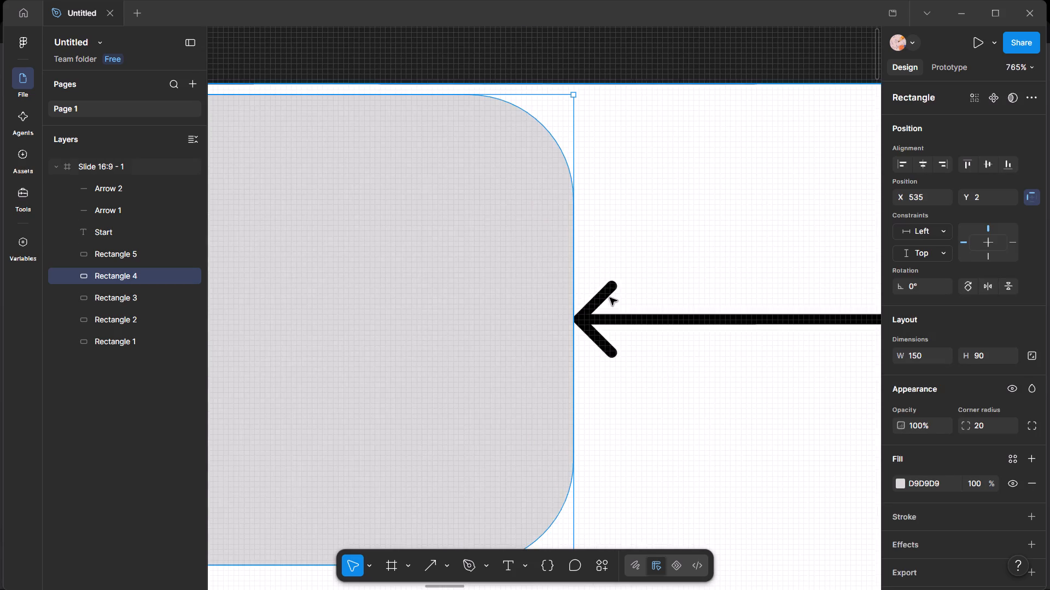
scroll(606, 296, "down", 5, "ctrl")
middle_click_drag(783, 312, 0, 312)
scroll(1, 311, "up", 1)
middle_click_drag(797, 335, 794, 336)
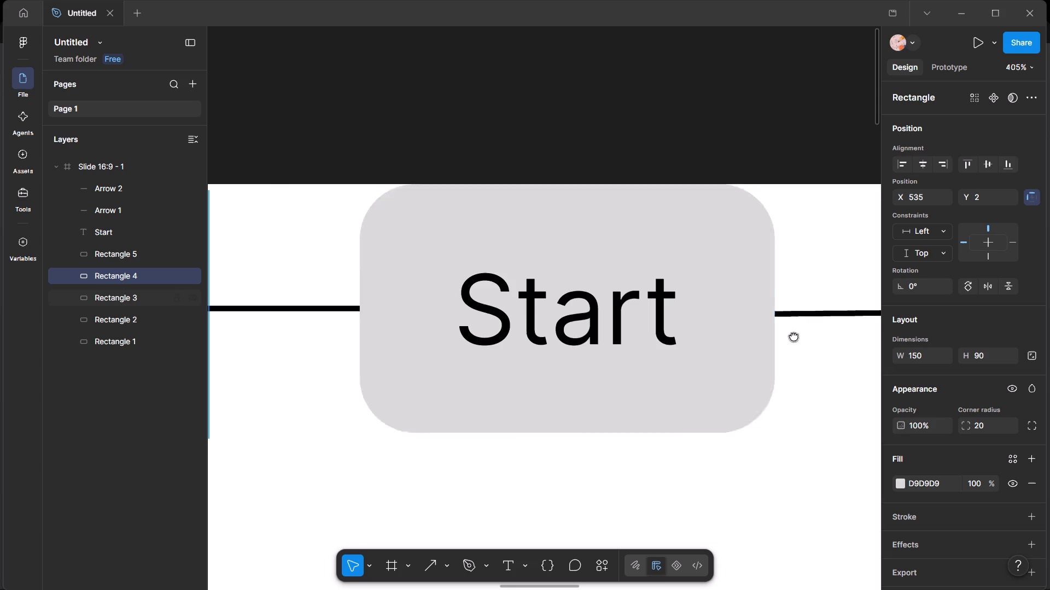
middle_click_drag(794, 336, 69, 346)
scroll(613, 322, "up", 14, "ctrl")
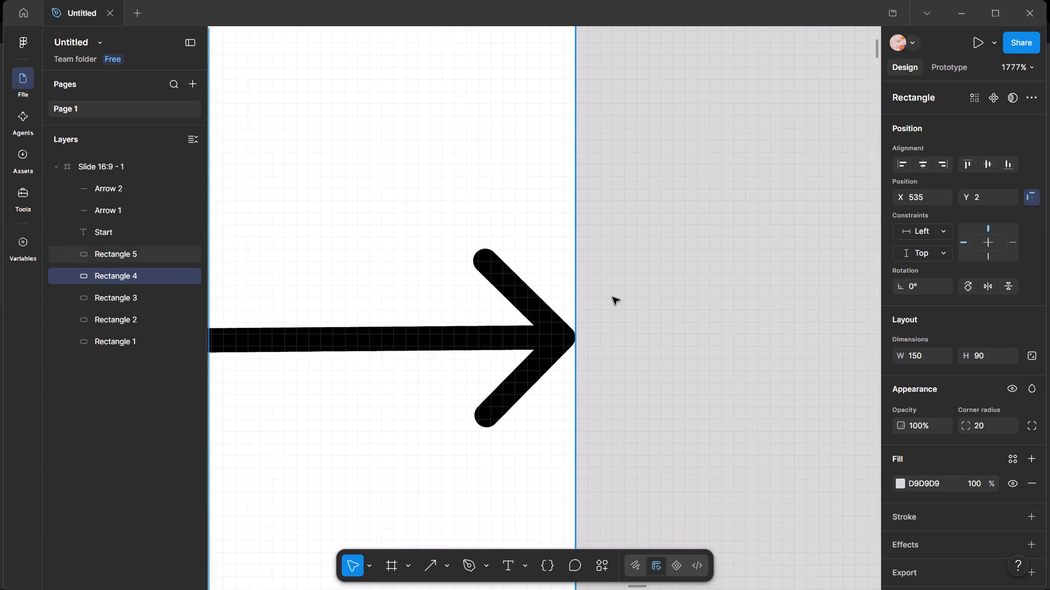
scroll(612, 297, "up", 1, "ctrl")
scroll(611, 300, "down", 8, "ctrl")
scroll(537, 284, "down", 6, "ctrl")
scroll(458, 270, "down", 5, "ctrl")
middle_click_drag(349, 286, 732, 314)
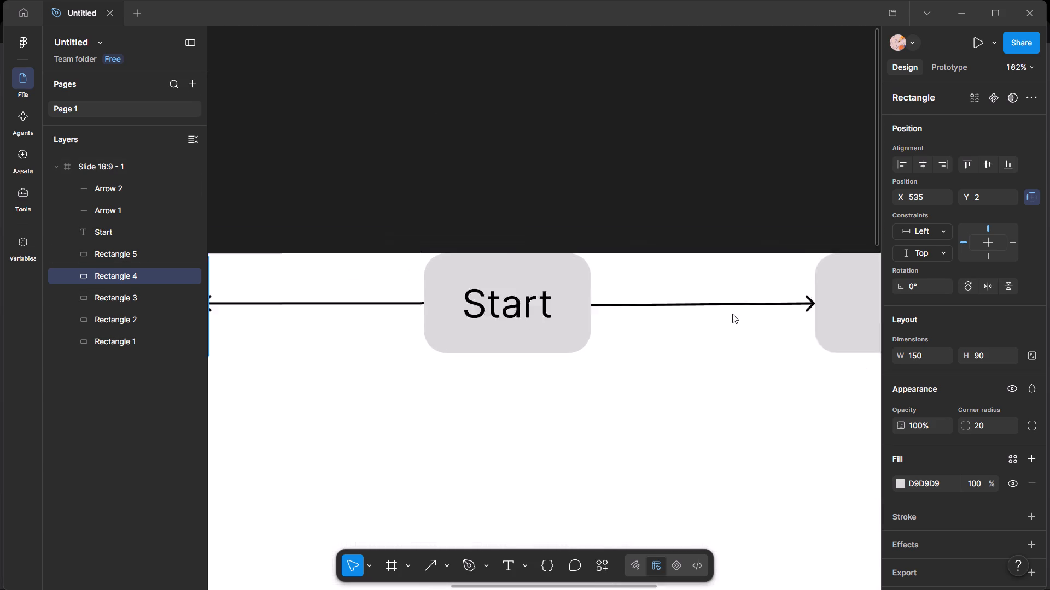
middle_click_drag(732, 314, 965, 249)
left_click(391, 348)
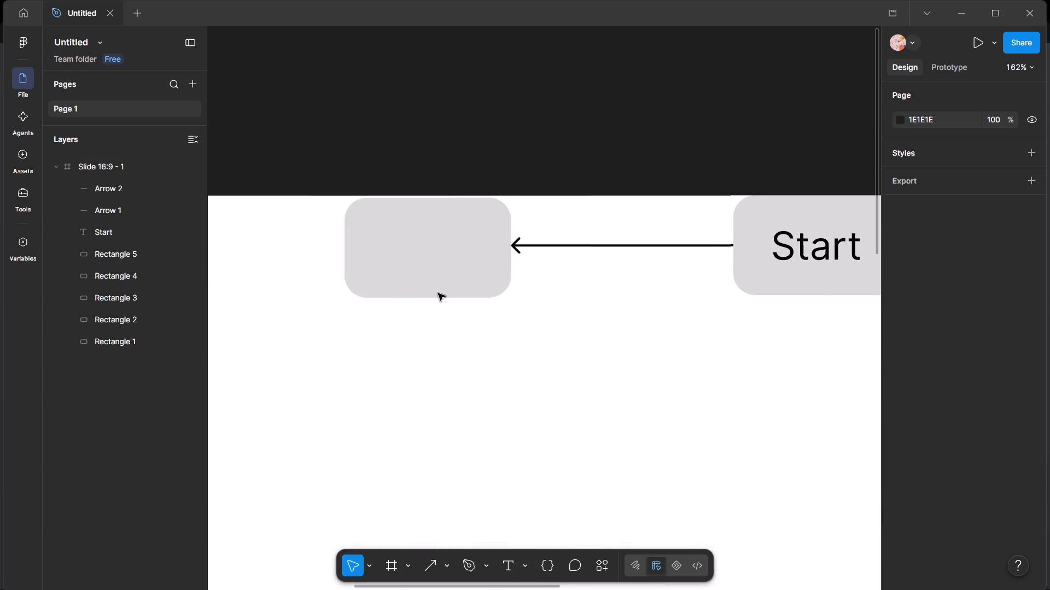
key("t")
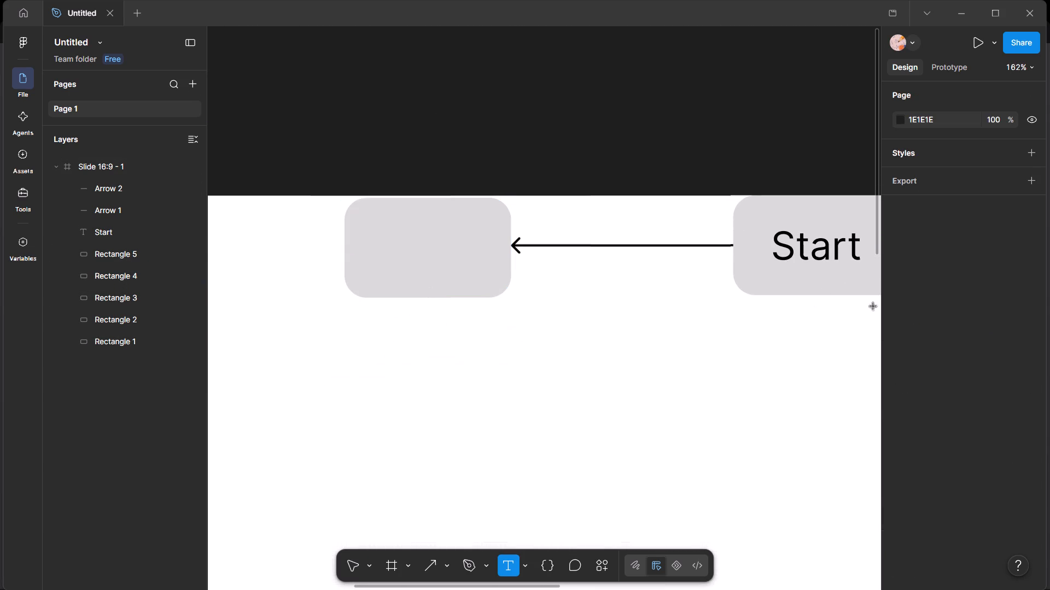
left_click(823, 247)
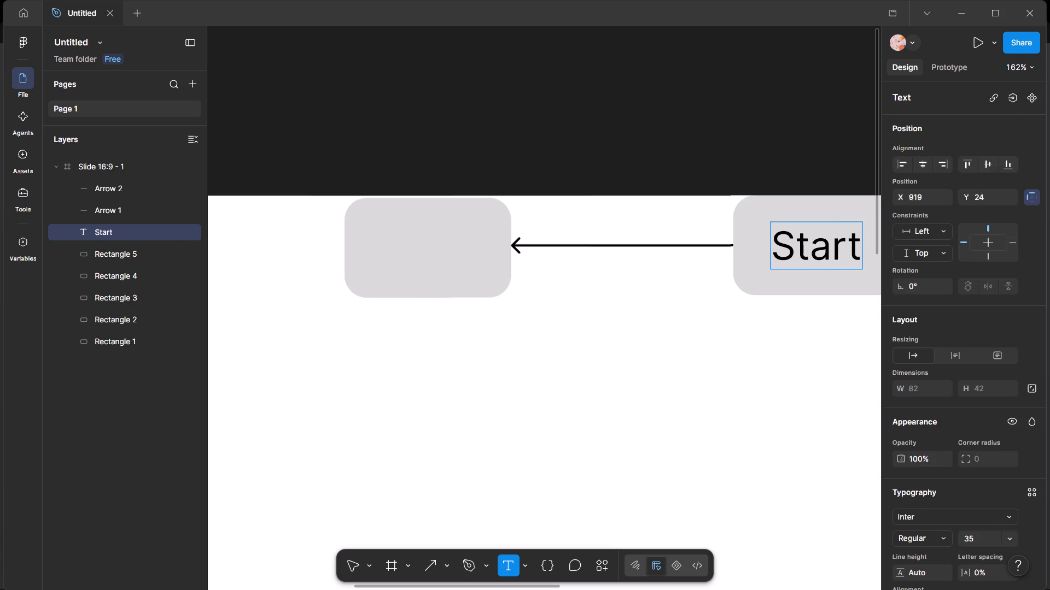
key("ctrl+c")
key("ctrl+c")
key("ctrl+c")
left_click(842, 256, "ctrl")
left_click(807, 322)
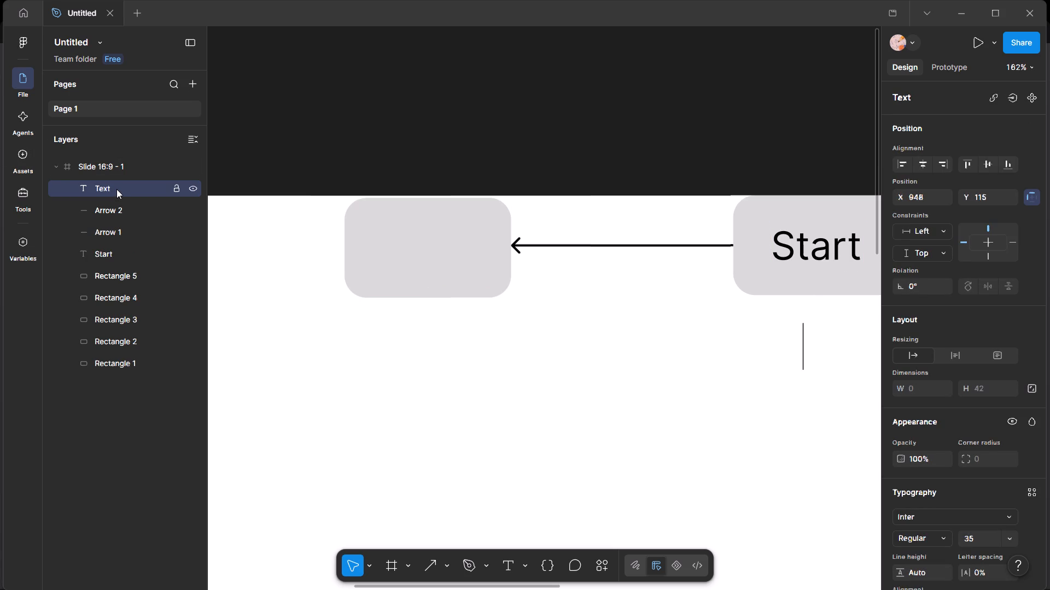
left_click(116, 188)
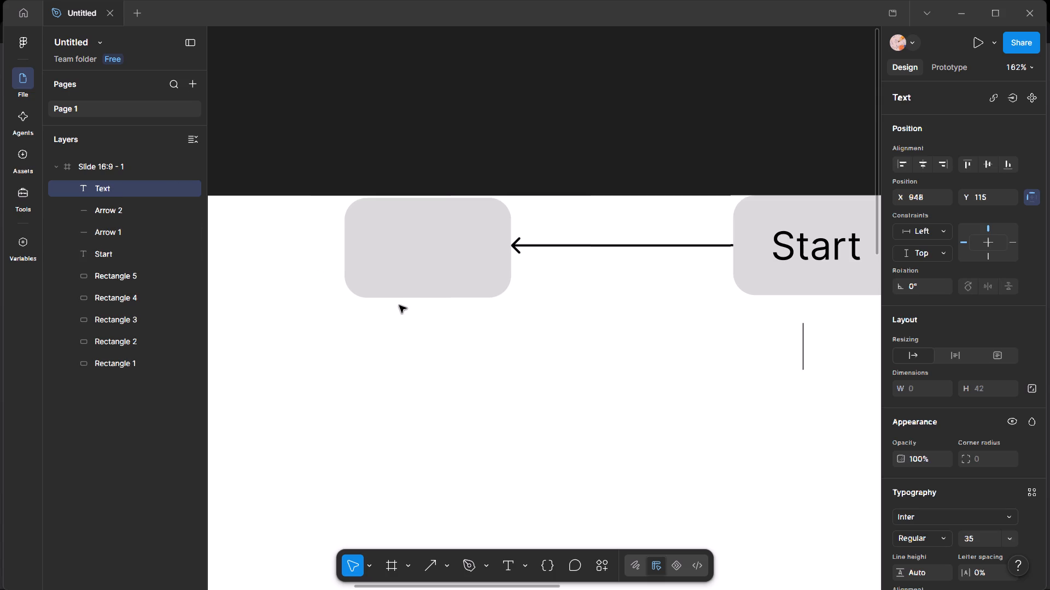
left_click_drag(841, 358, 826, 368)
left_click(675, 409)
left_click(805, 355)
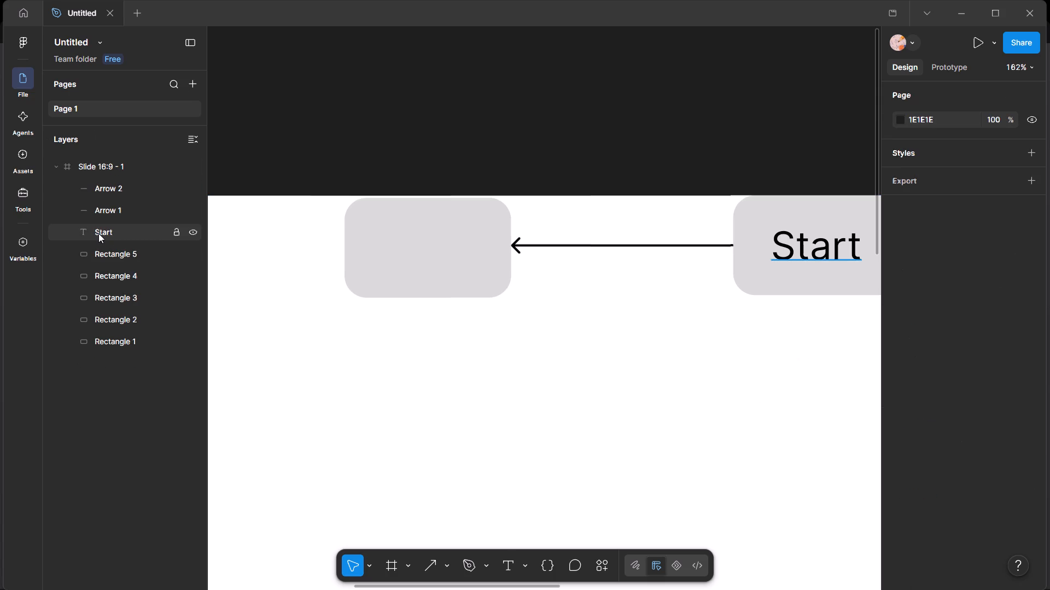
Duplicate the Start text and place one copy in the box at the left arrow's tip, at X 569, Y 24.
left_click(98, 233)
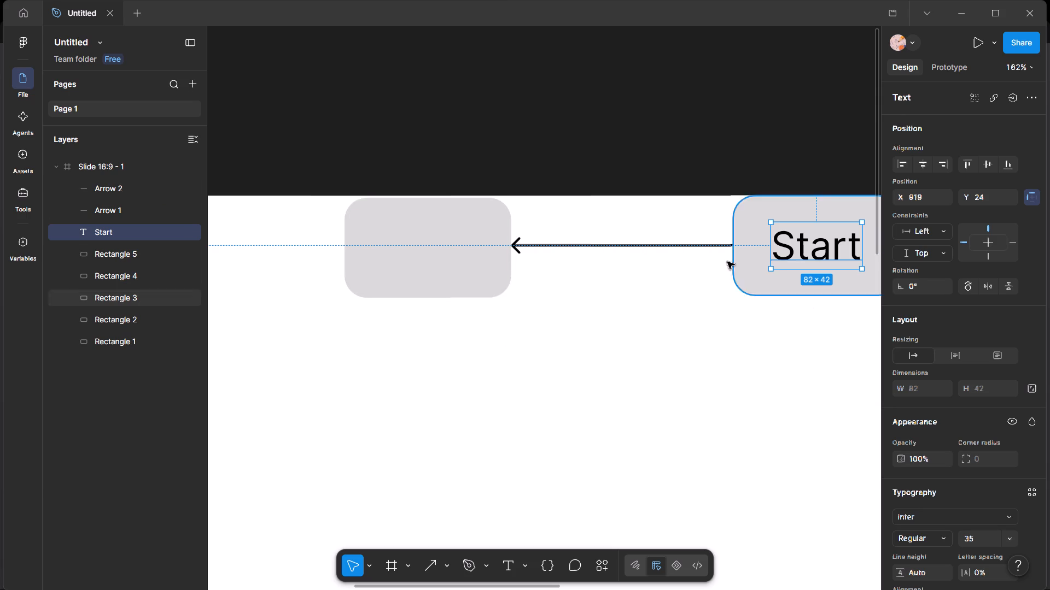
key("ctrl+d")
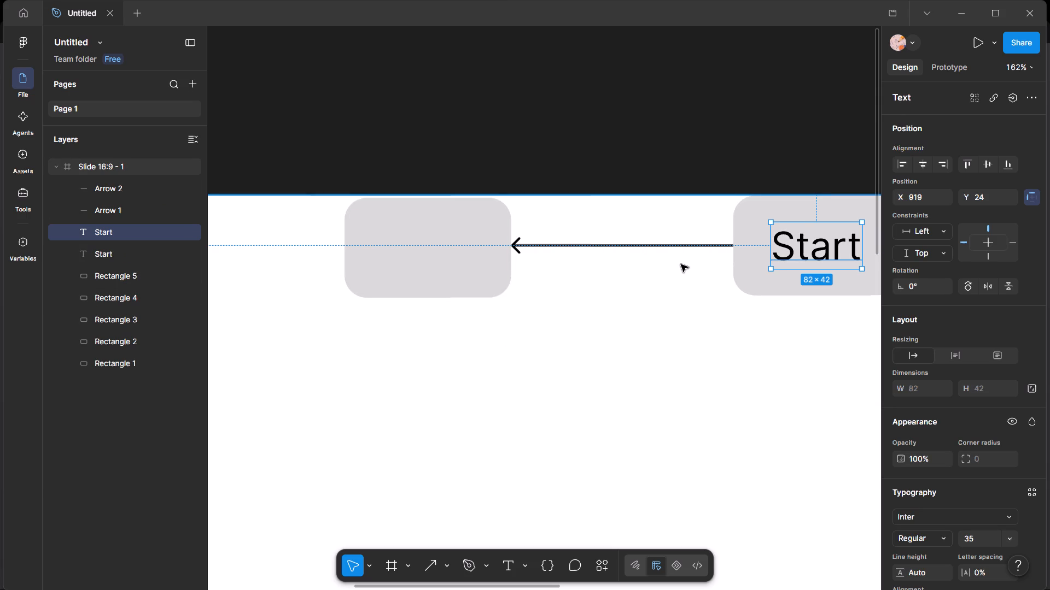
left_click(136, 250)
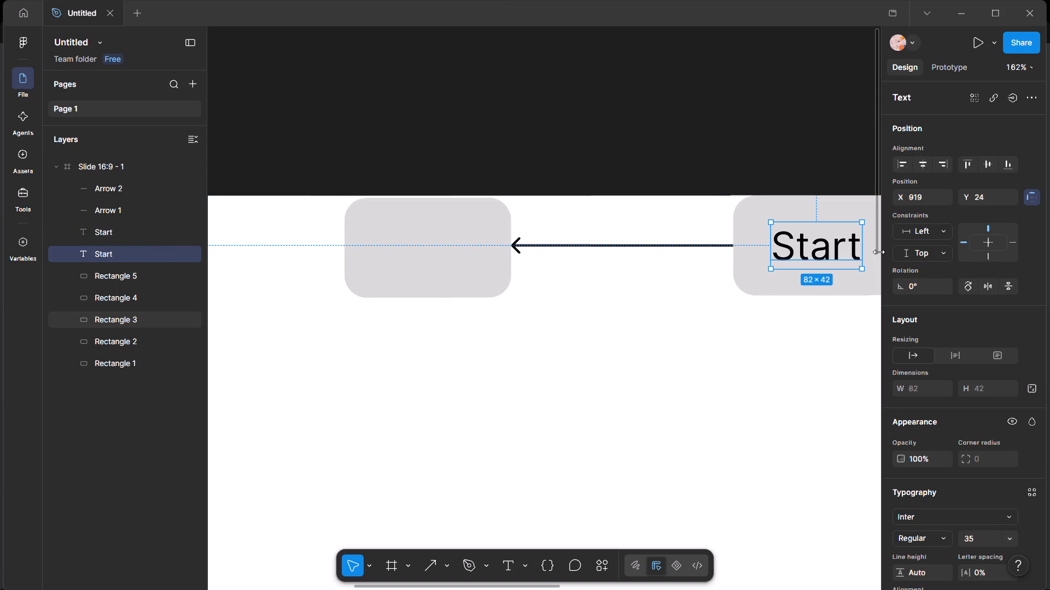
left_click_drag(814, 242, 425, 241)
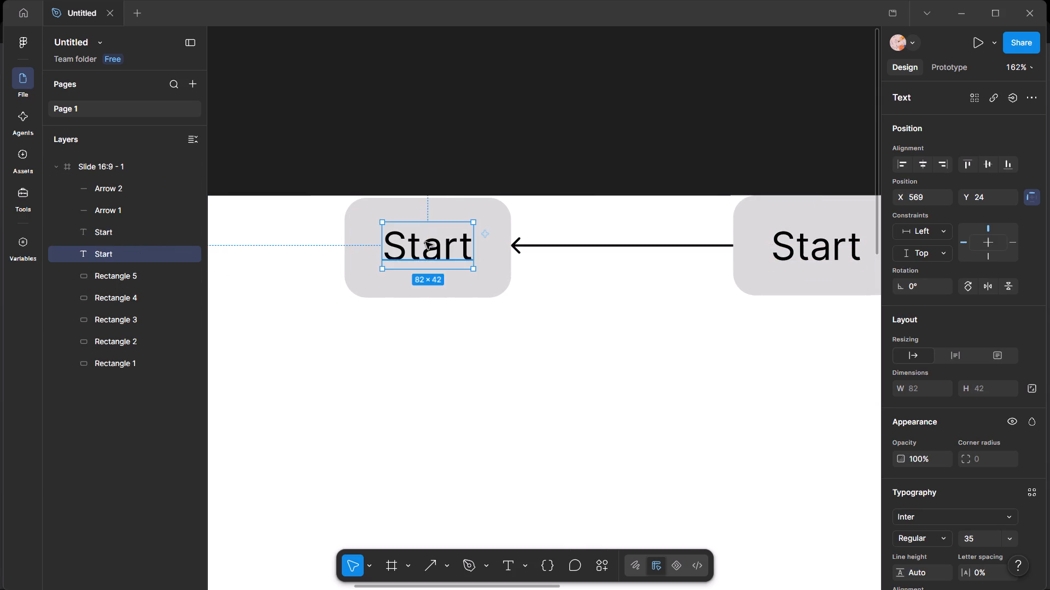
Change the text in the left box to "Login" and centre it in the box, at about X 561, Y 24.
double_click(425, 242)
type("Login")
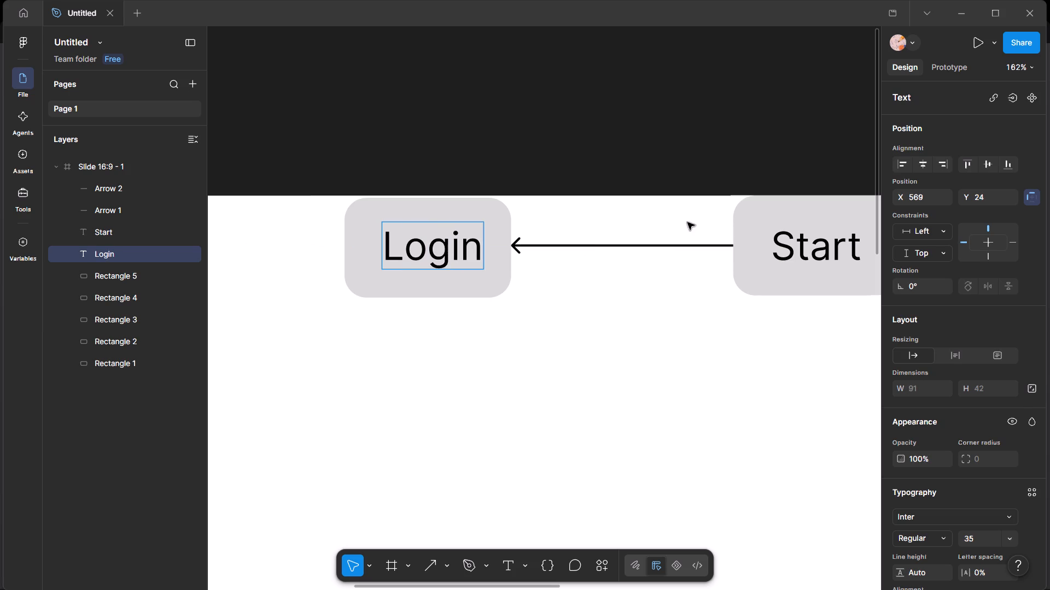
left_click_drag(505, 348, 498, 344)
left_click_drag(460, 251, 451, 249)
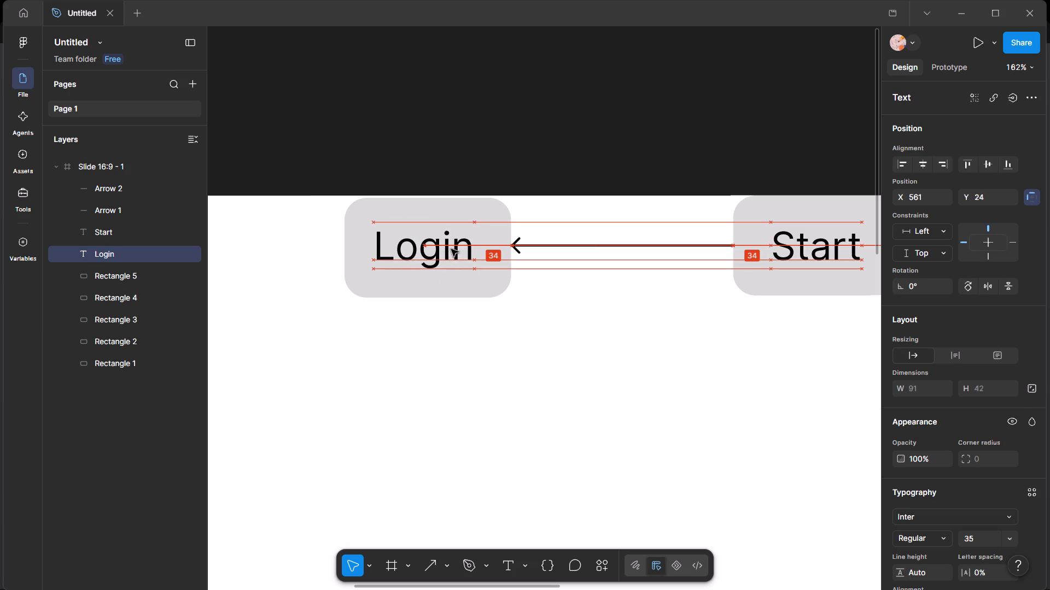
left_click_drag(451, 249, 452, 249)
left_click(514, 368)
left_click_drag(701, 366, 526, 353)
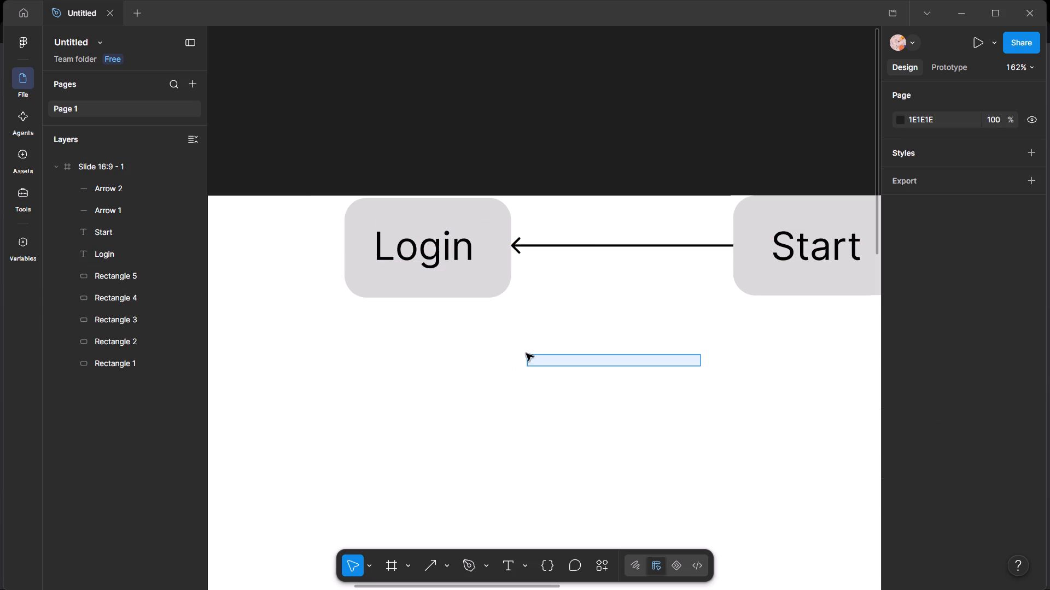
left_click_drag(526, 353, 526, 353)
Duplicate the Start text and place the copy in the box at the right arrow's tip, at X 1277, Y 24.
middle_click_drag(751, 359, 384, 385)
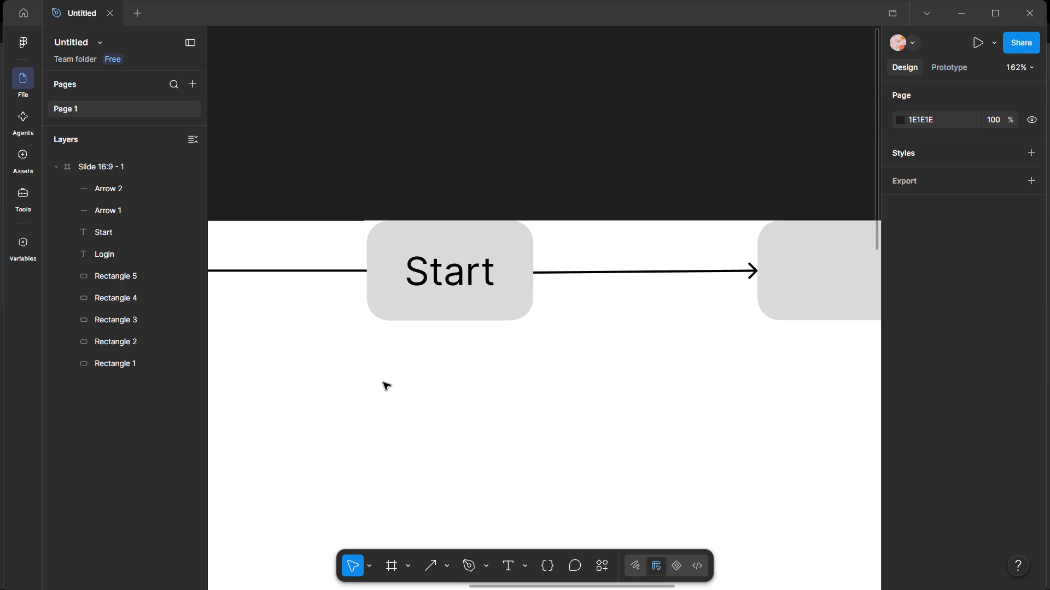
left_click(431, 275)
key("ctrl+d")
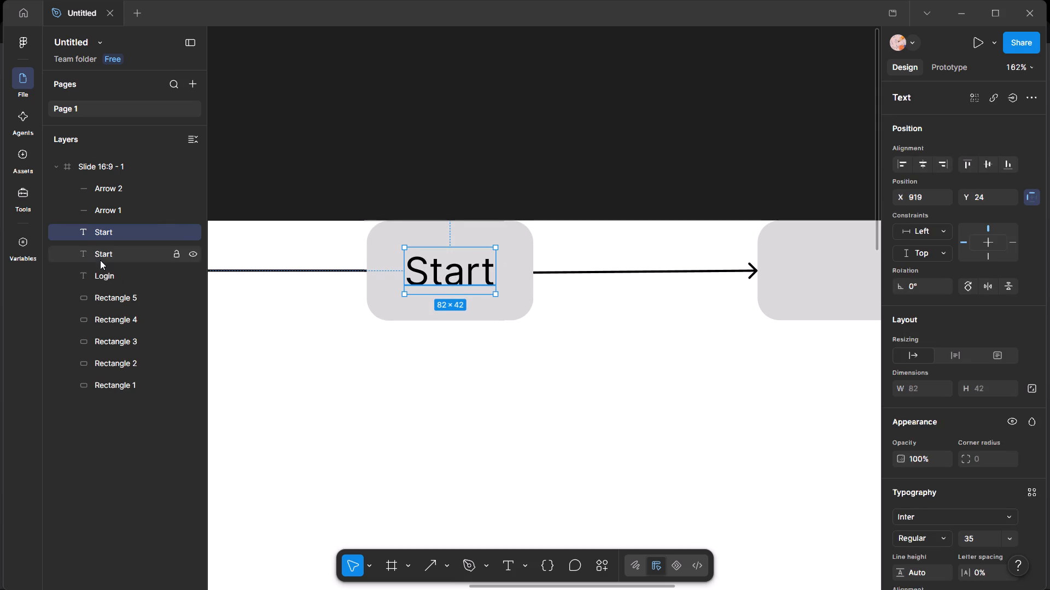
left_click_drag(433, 269, 670, 270)
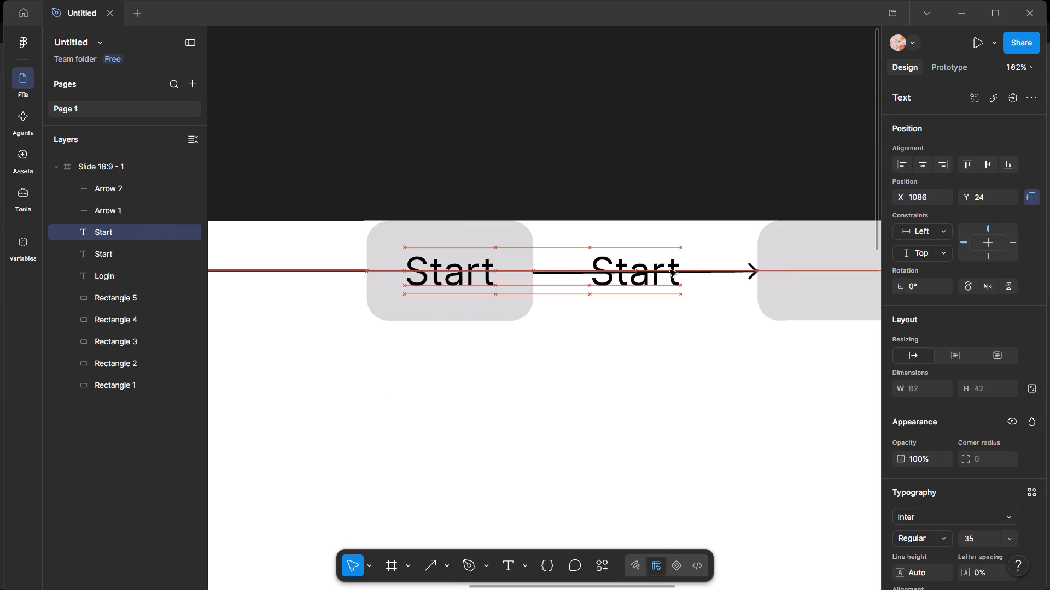
left_click_drag(670, 270, 830, 267)
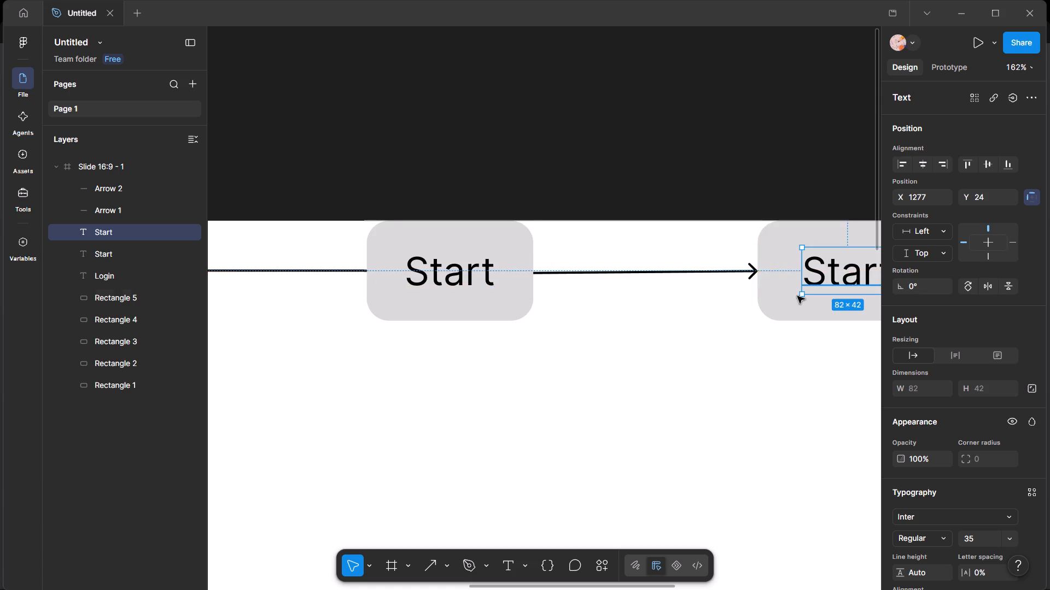
Centre the copied Start text in the box at the right arrow's tip, at about X 1270, Y 24.
middle_click_drag(775, 327, 583, 337)
left_click_drag(632, 285, 629, 285)
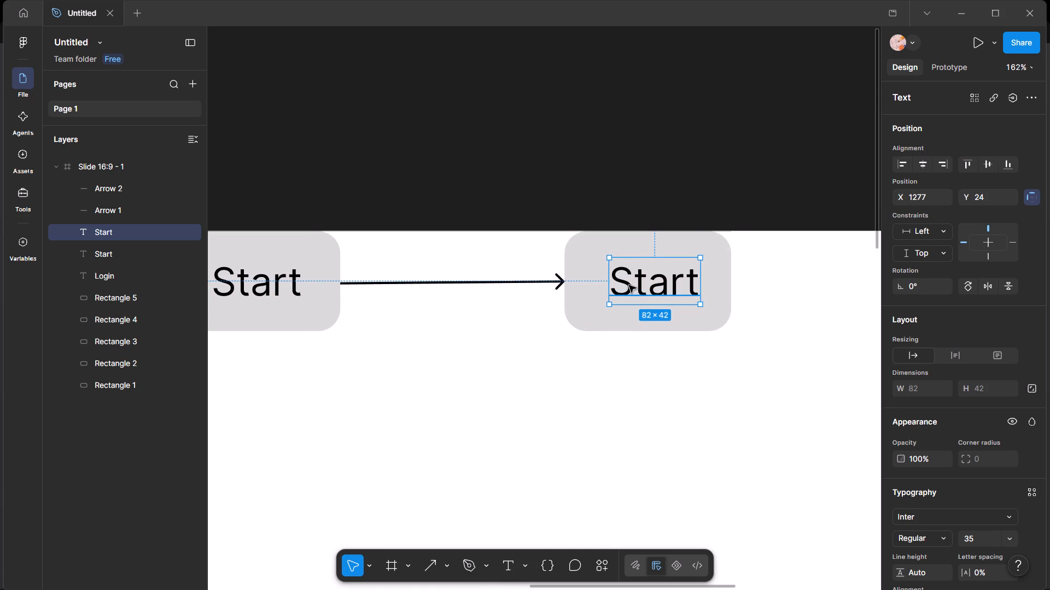
left_click_drag(629, 285, 623, 284)
left_click(541, 386)
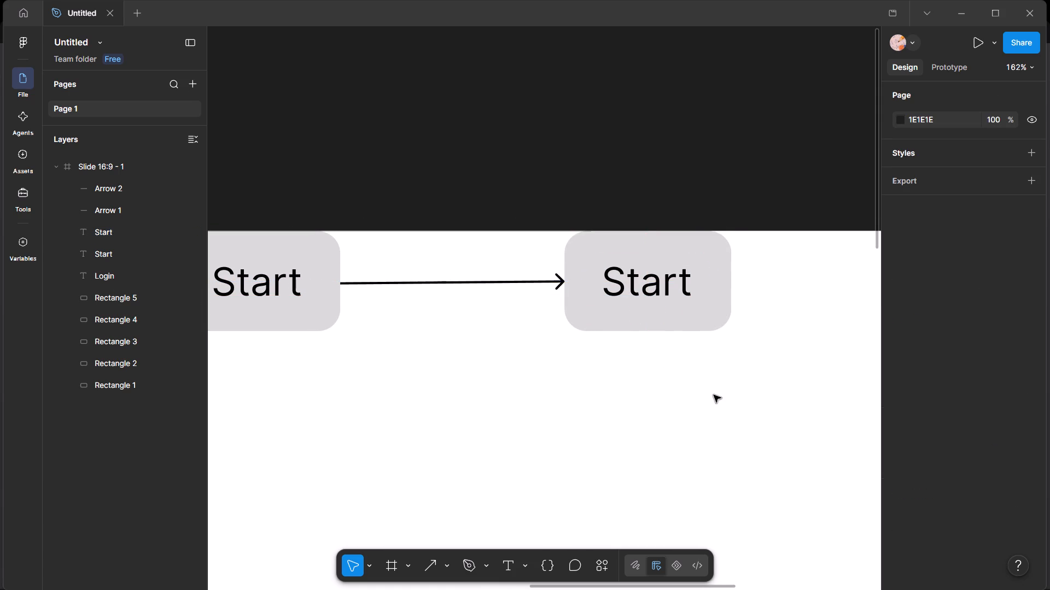
Set the width of the right arrow to 200.
left_click(510, 284)
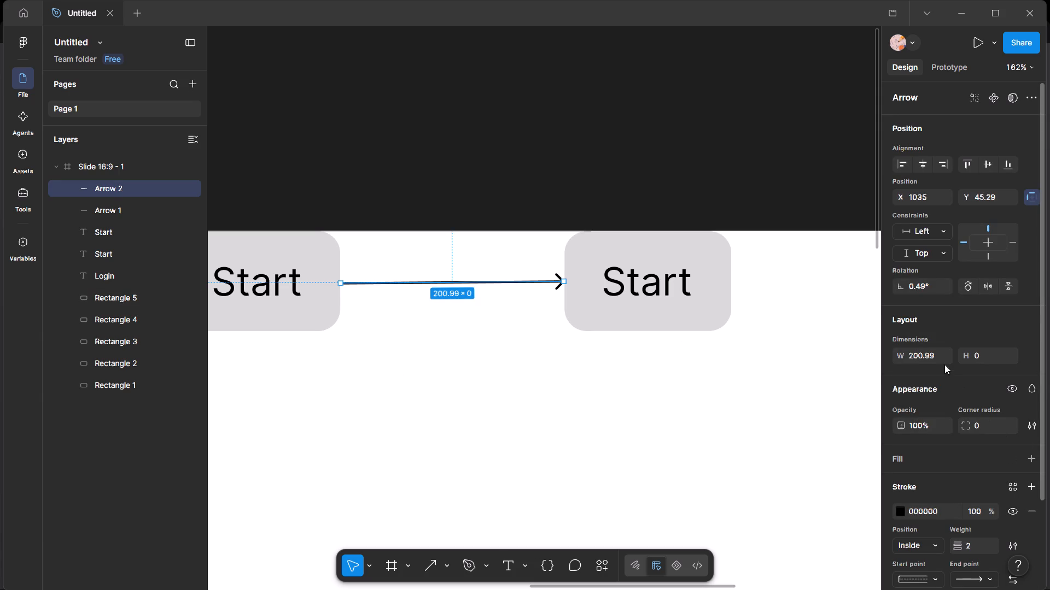
left_click(935, 352)
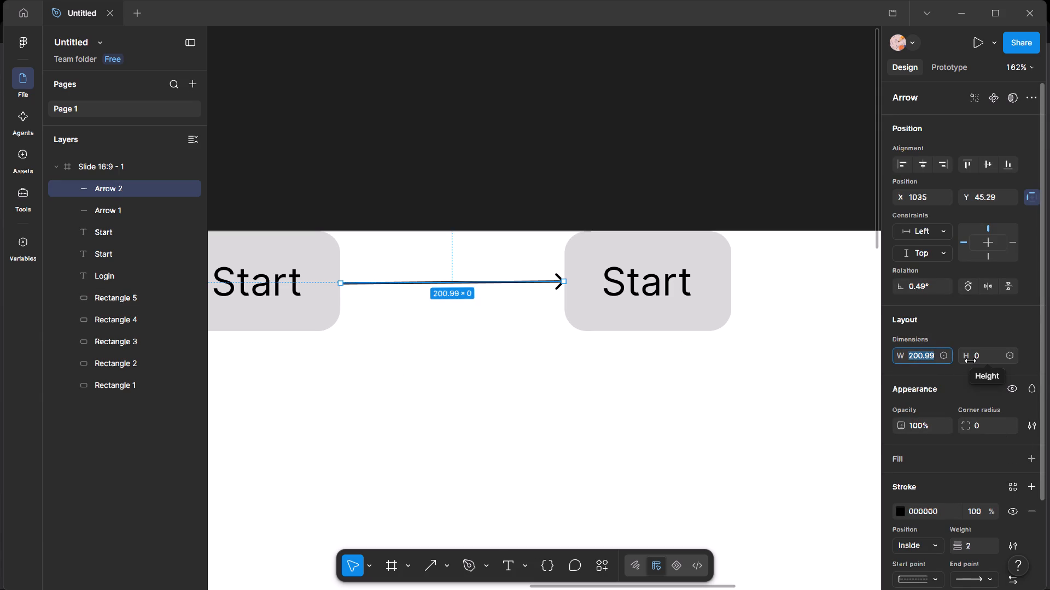
scroll(946, 356, "up", 6, "ctrl")
type("200")
key("Return")
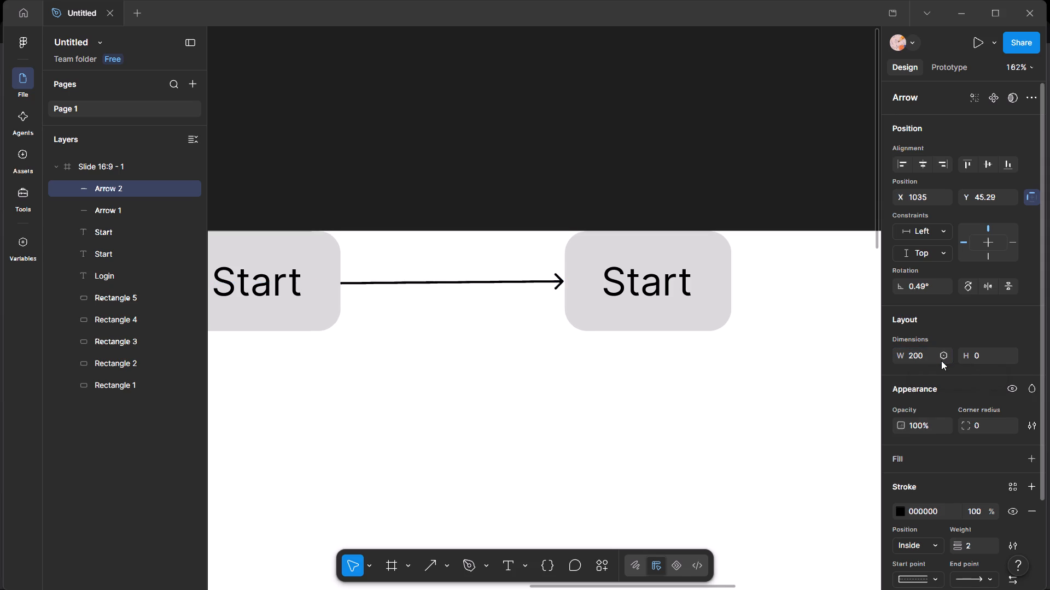
Move the right-hand box so its edge touches the tip of the right arrow, at X 1236, Y 0.
scroll(577, 286, "up", 19, "ctrl")
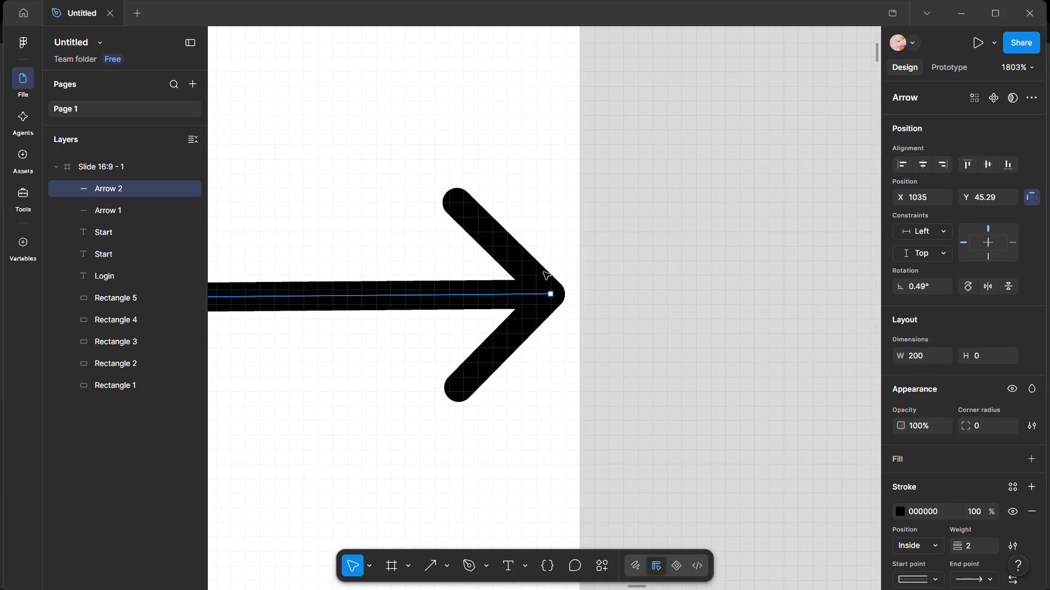
left_click_drag(629, 279, 616, 276)
scroll(509, 380, "down", 6, "ctrl")
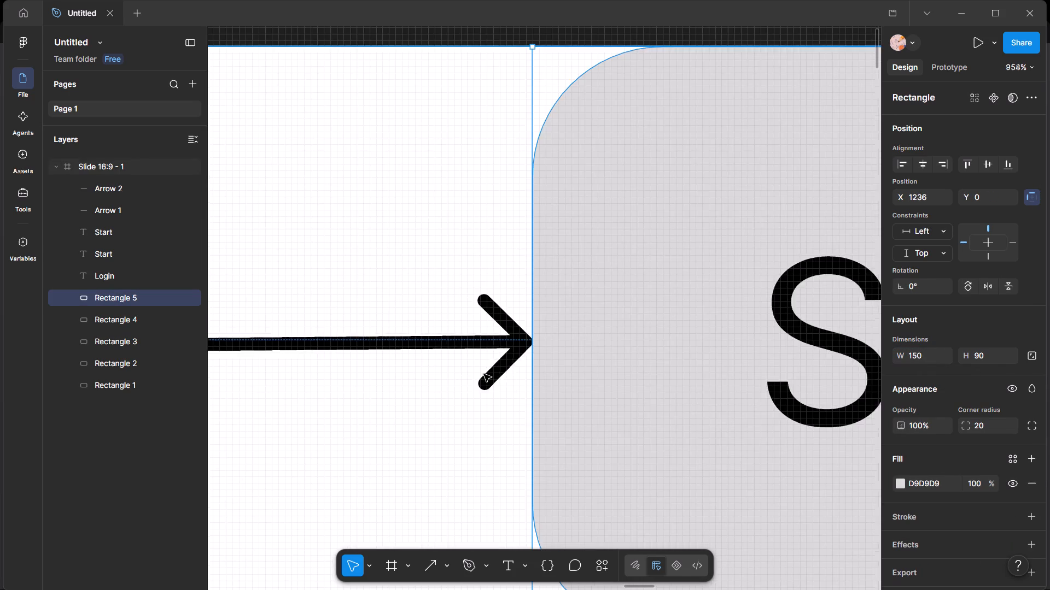
Set the width of the left arrow to 200.
scroll(444, 371, "down", 7, "ctrl")
middle_click_drag(319, 290, 1049, 315)
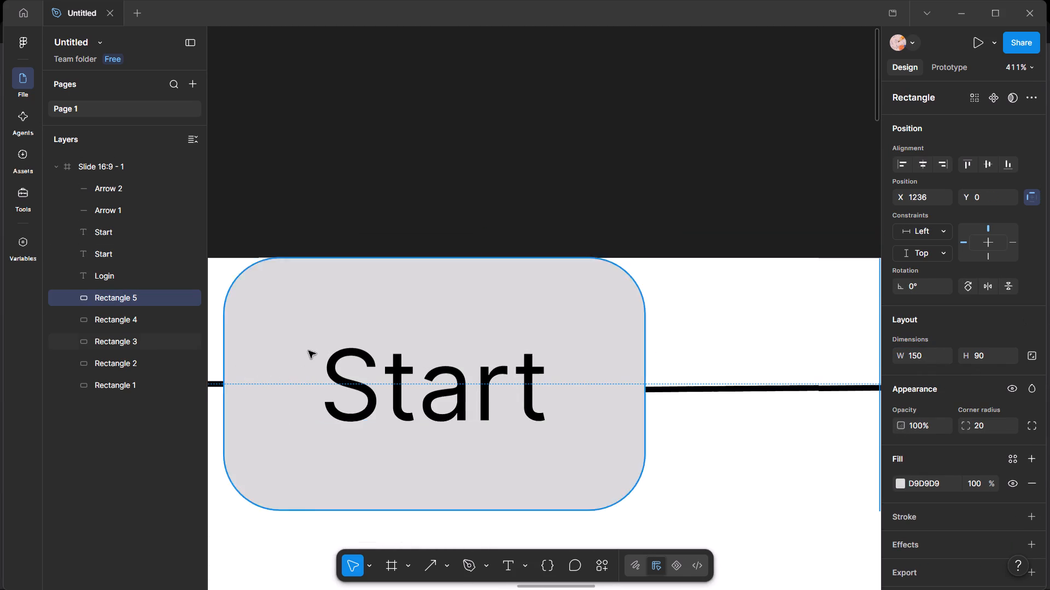
middle_click_drag(308, 348, 827, 352)
left_click(646, 386)
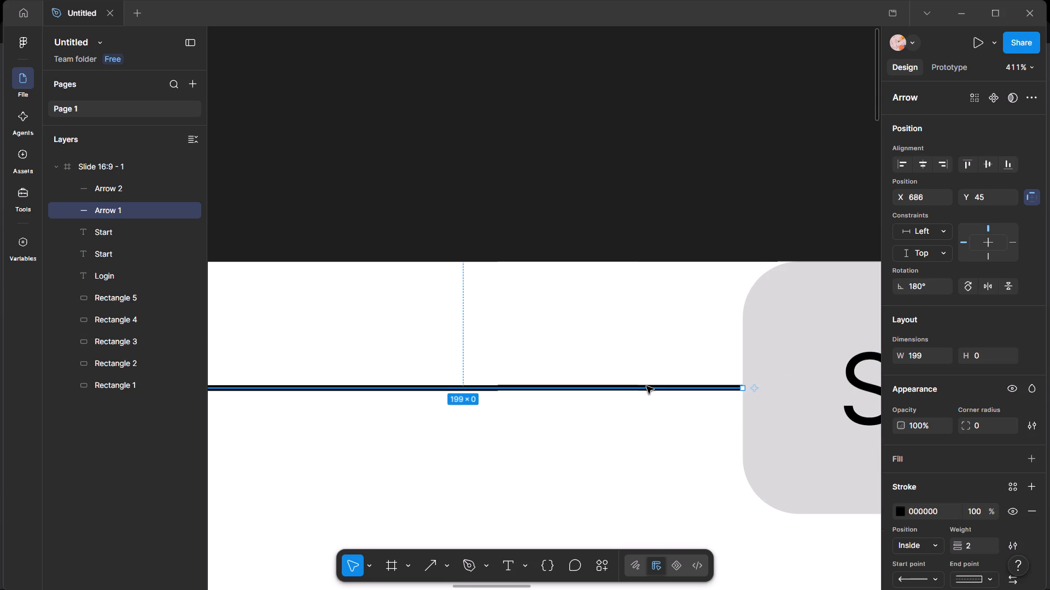
left_click(926, 355)
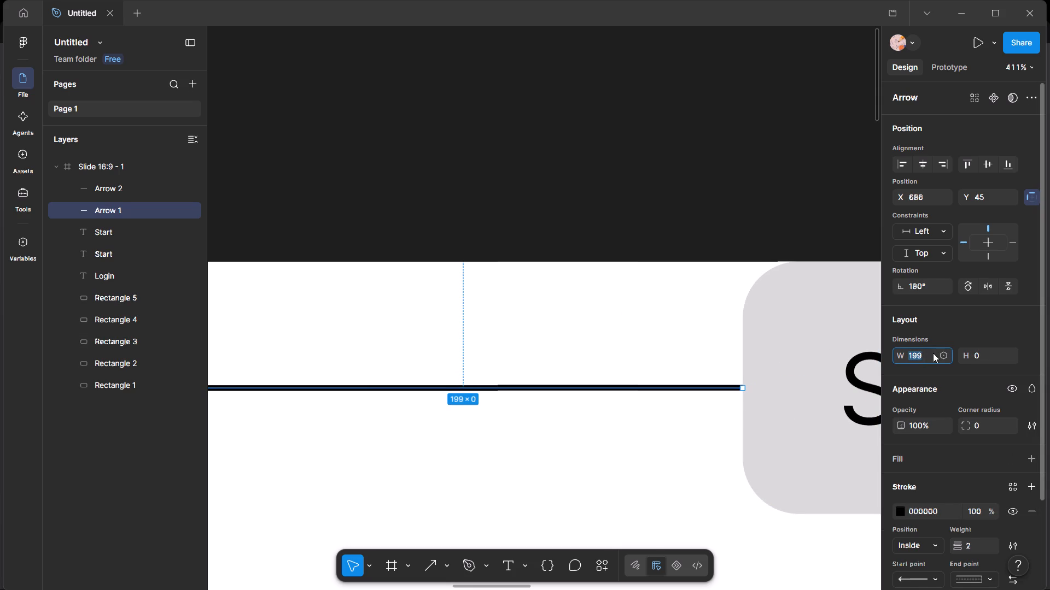
key("0")
key("BackSpace")
type("200")
key("Return")
Move the left-hand box so its edge touches the tip of the left arrow, at X 534, Y 2.
scroll(714, 382, "up", 6, "ctrl")
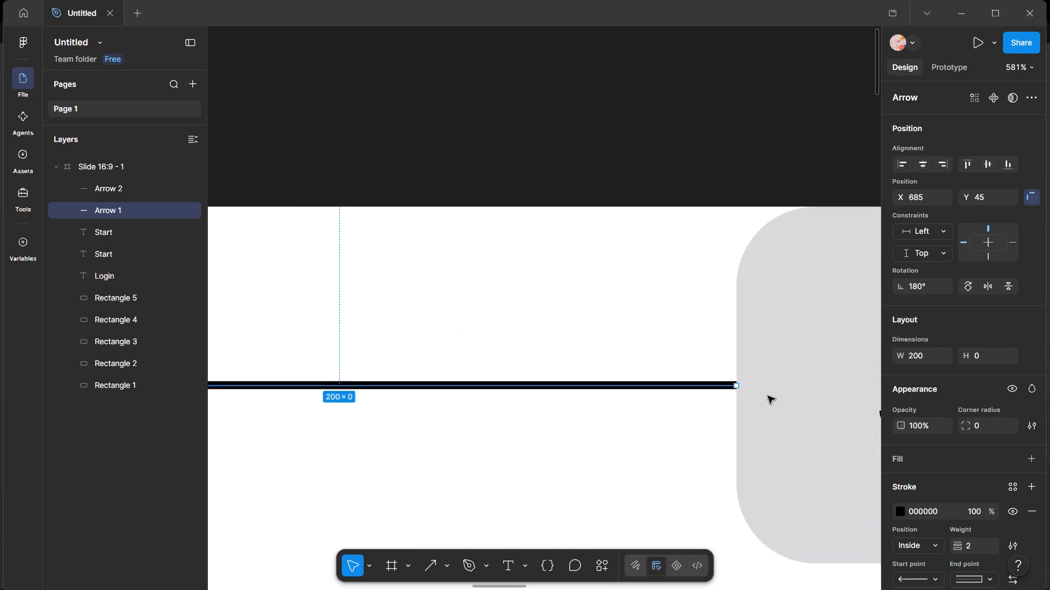
scroll(768, 396, "up", 14, "ctrl")
scroll(372, 379, "down", 11, "ctrl")
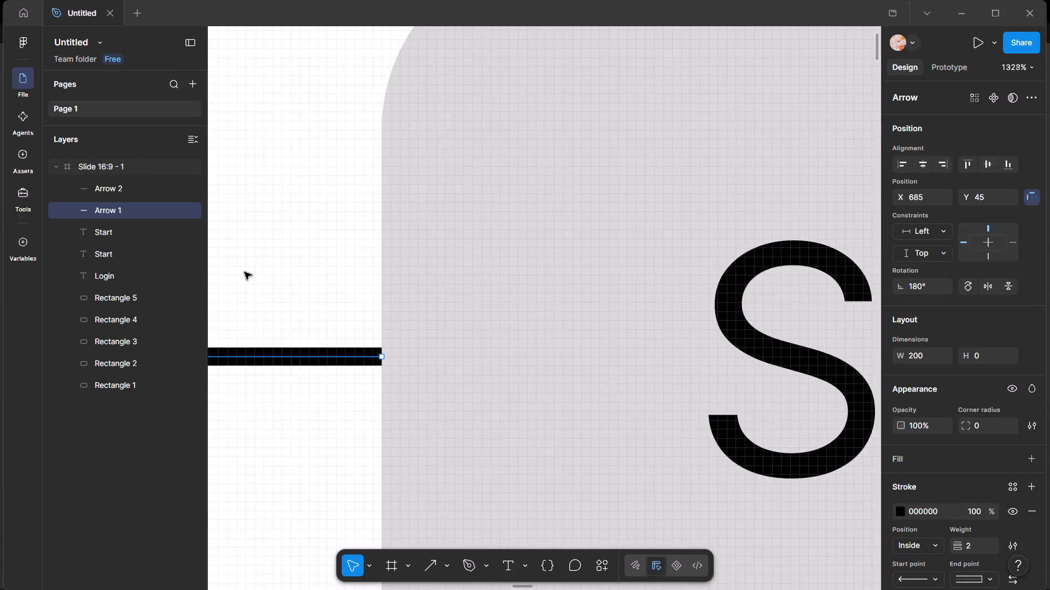
middle_click_drag(244, 269, 1049, 241)
middle_click_drag(433, 285, 958, 290)
scroll(348, 272, "down", 7, "ctrl")
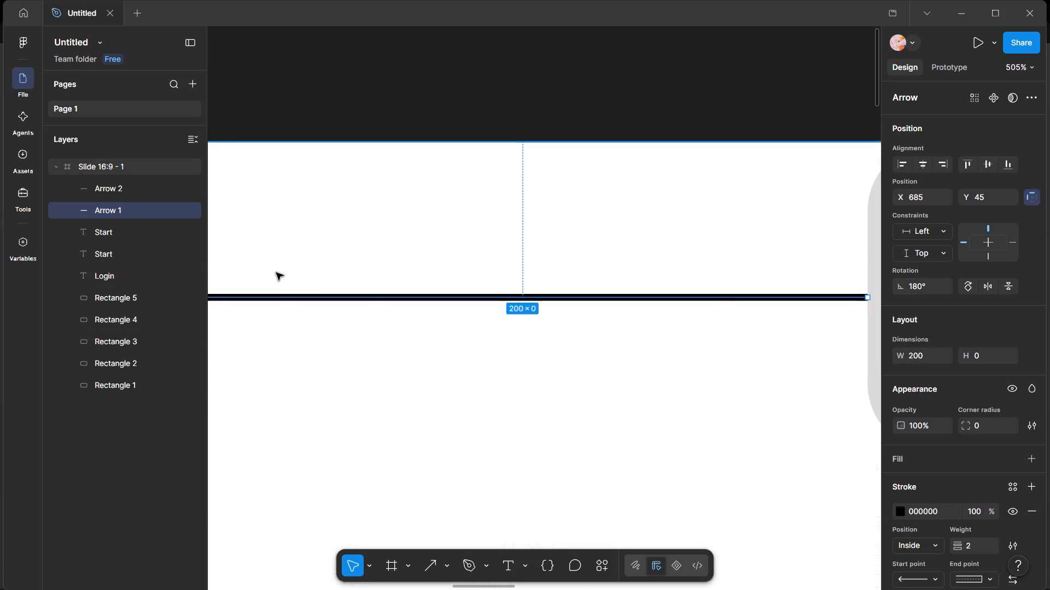
middle_click_drag(270, 274, 1049, 296, "ctrl")
scroll(794, 416, "up", 5, "ctrl")
scroll(822, 409, "up", 1)
middle_click_drag(822, 409, 57, 451)
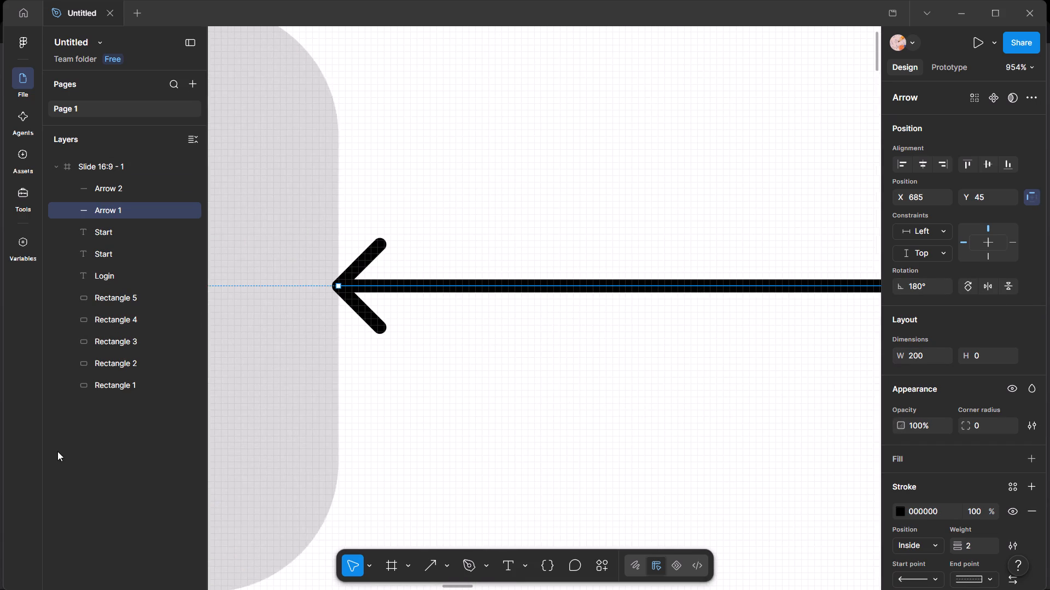
scroll(329, 367, "up", 10, "ctrl")
middle_click_drag(299, 273, 420, 554)
scroll(420, 554, "up", 1)
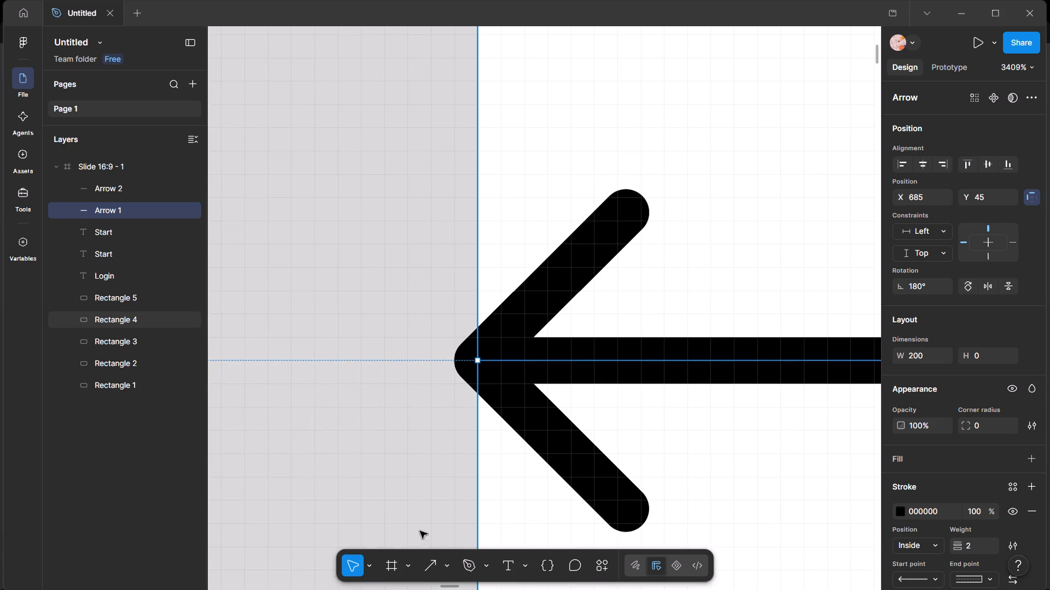
left_click_drag(415, 352, 400, 341)
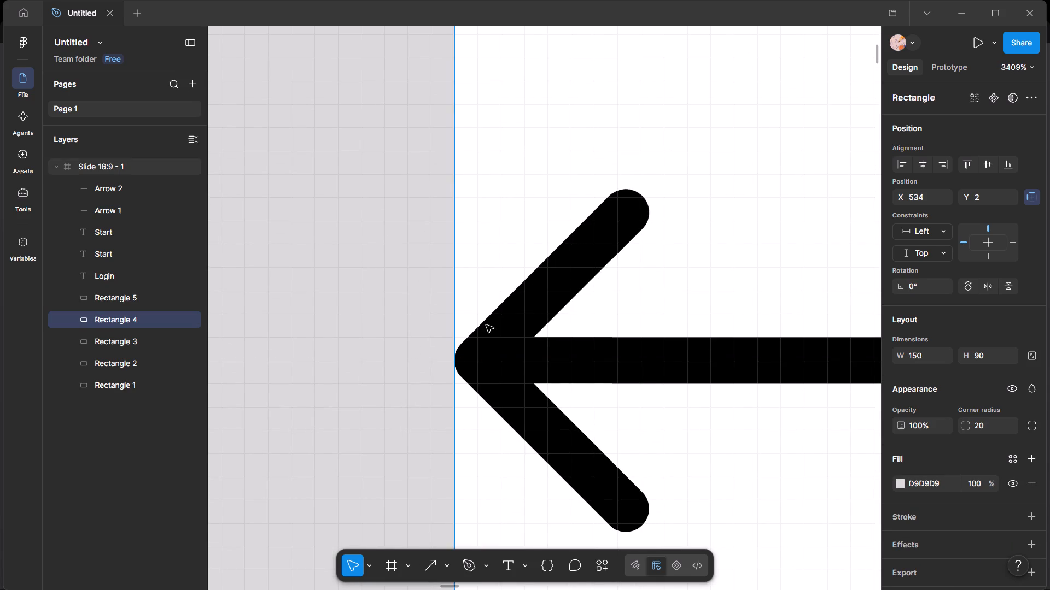
Centre the Login text in the left-hand box, at X 563, Y 24, and clear the selection.
scroll(487, 326, "down", 20, "ctrl")
scroll(487, 326, "down", 2, "ctrl")
left_click_drag(394, 494, 390, 488)
left_click(393, 333)
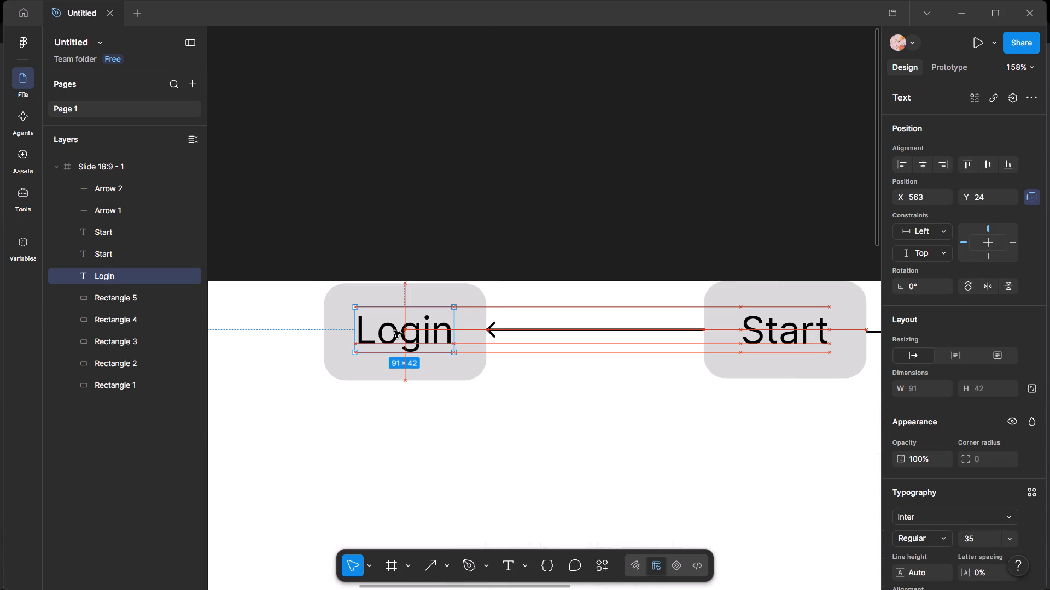
left_click(546, 412)
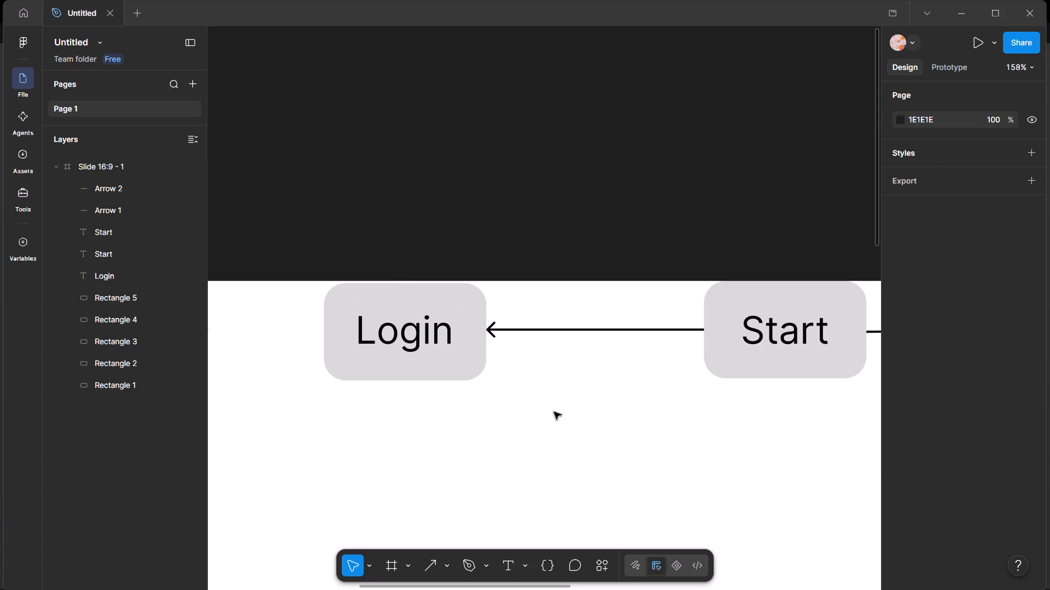
Change the text in the right-hand box from Start to "Sign up".
left_click_drag(796, 432, 197, 431)
middle_click_drag(643, 429, 0, 442)
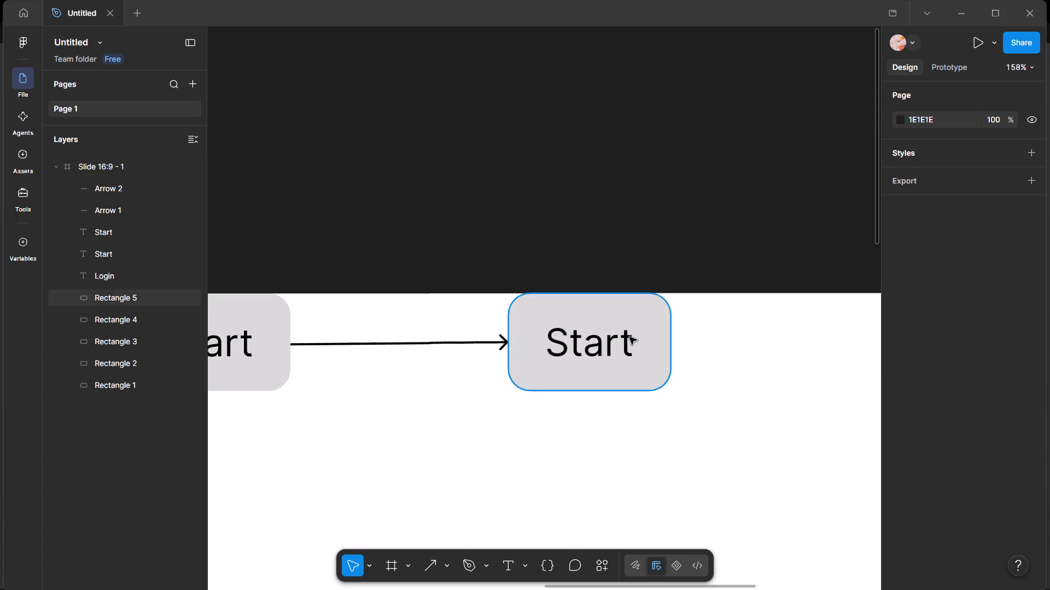
left_click(618, 341)
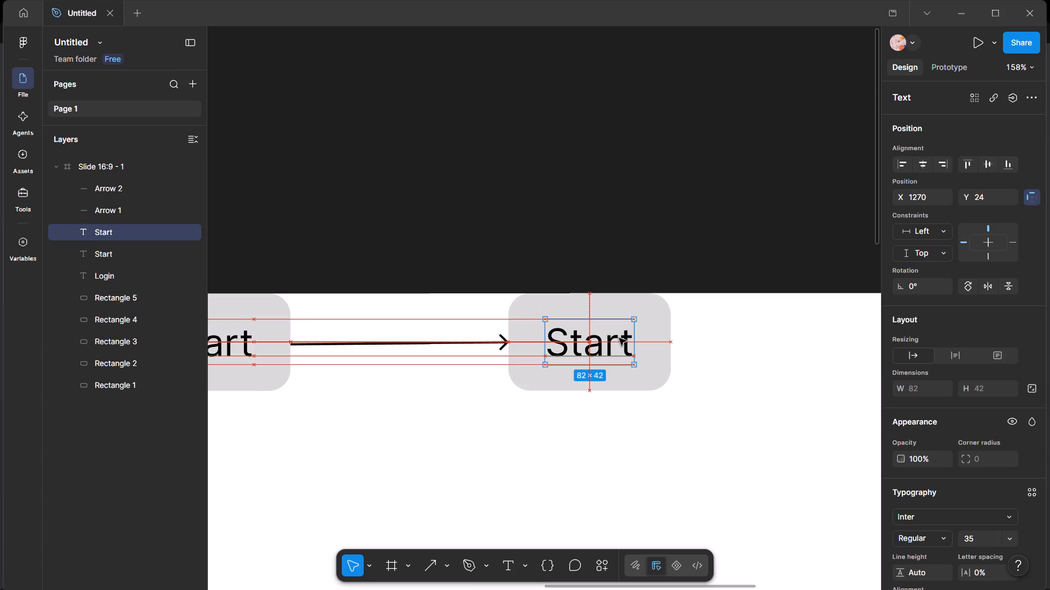
left_click(621, 479)
scroll(385, 436, "down", 6, "ctrl")
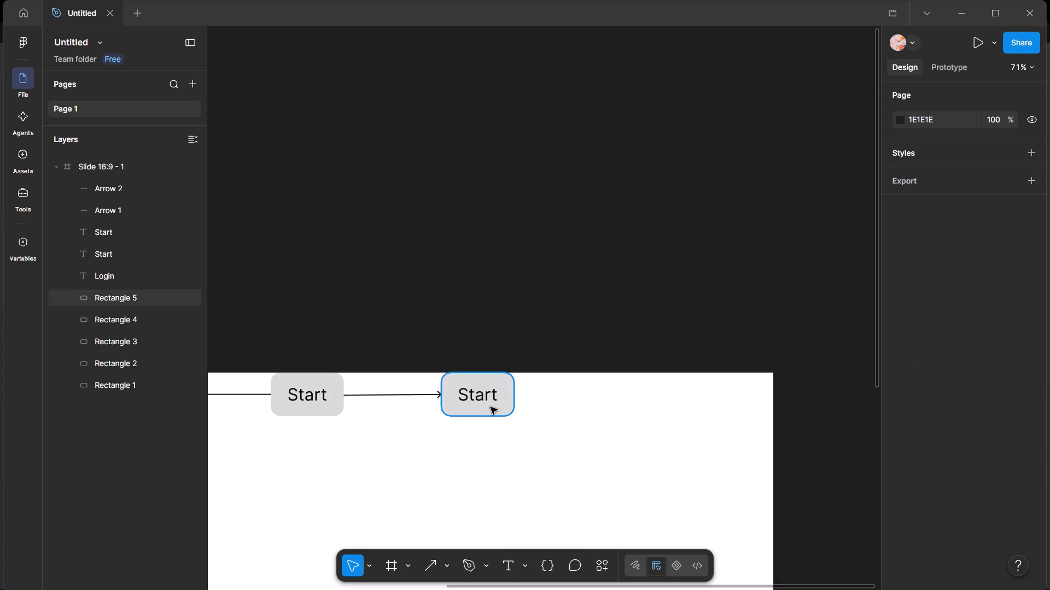
double_click(487, 393)
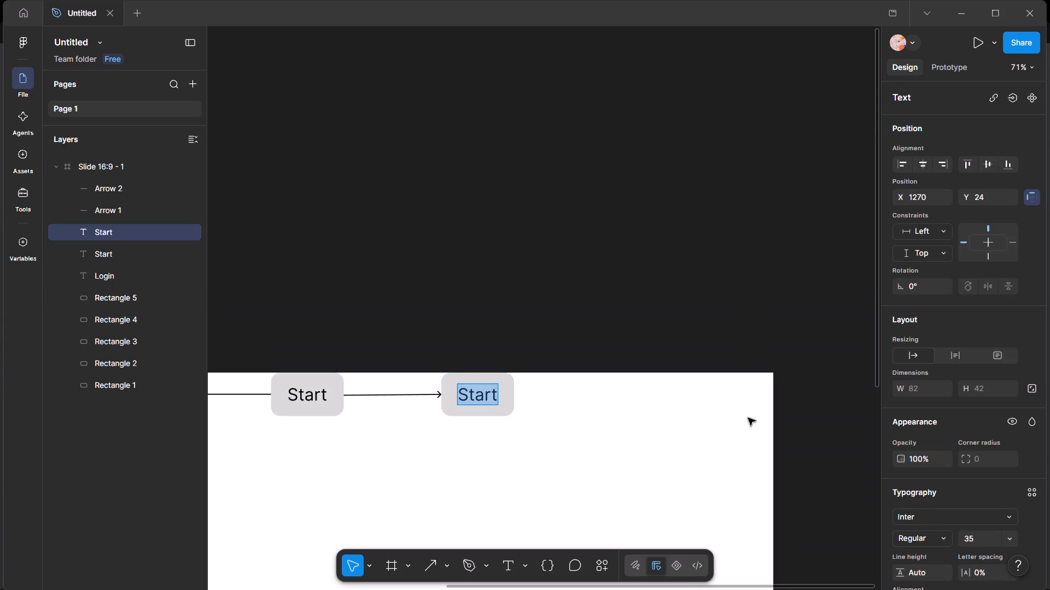
type("Sign")
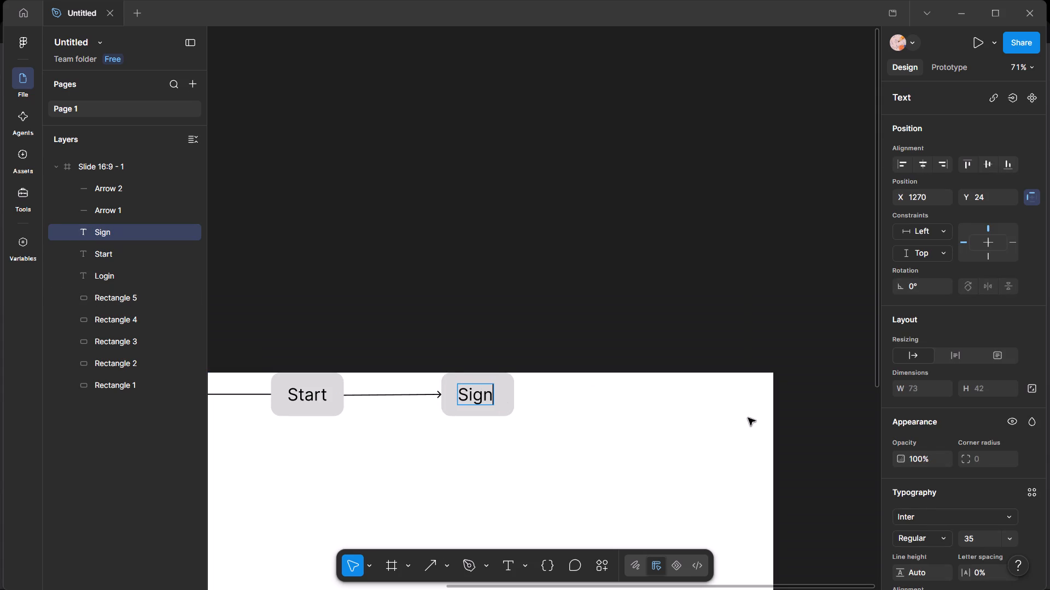
key("space")
type("u")
key("p")
scroll(550, 441, "up", 9, "ctrl")
scroll(342, 406, "up", 1)
middle_click_drag(342, 406, 518, 436)
scroll(567, 470, "up", 5, "ctrl")
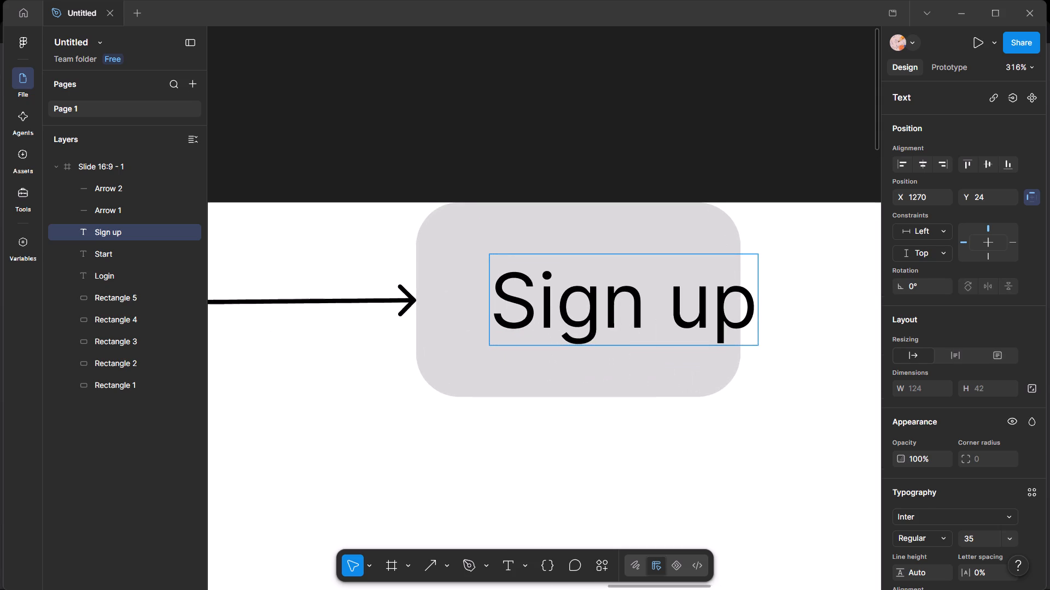
left_click(686, 473)
Move the Sign up text to roughly the centre of the right-hand box, at X 1252, Y 21.
left_click_drag(620, 300, 605, 294)
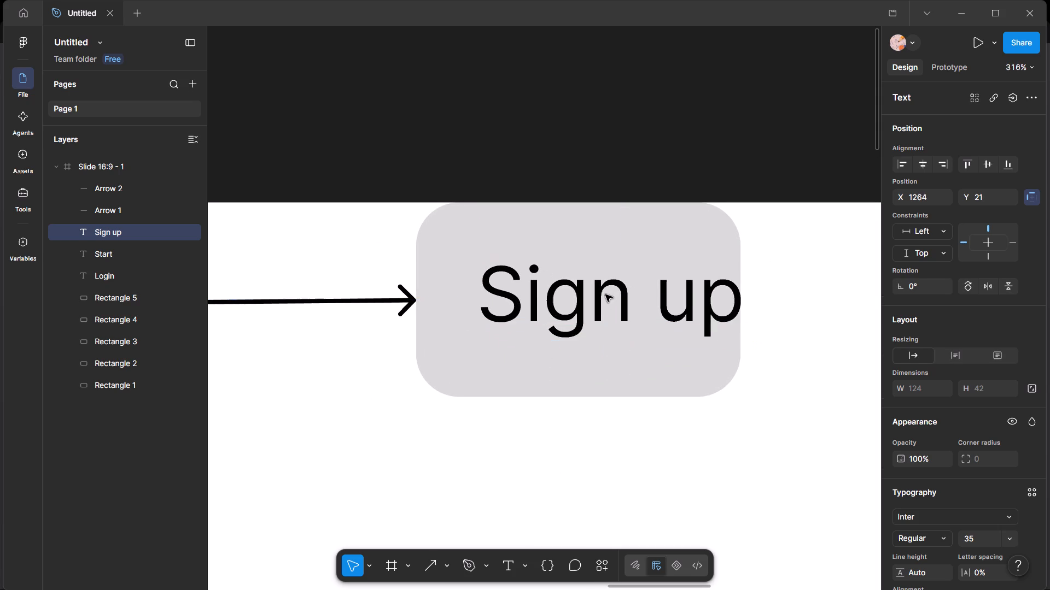
left_click_drag(605, 294, 585, 299)
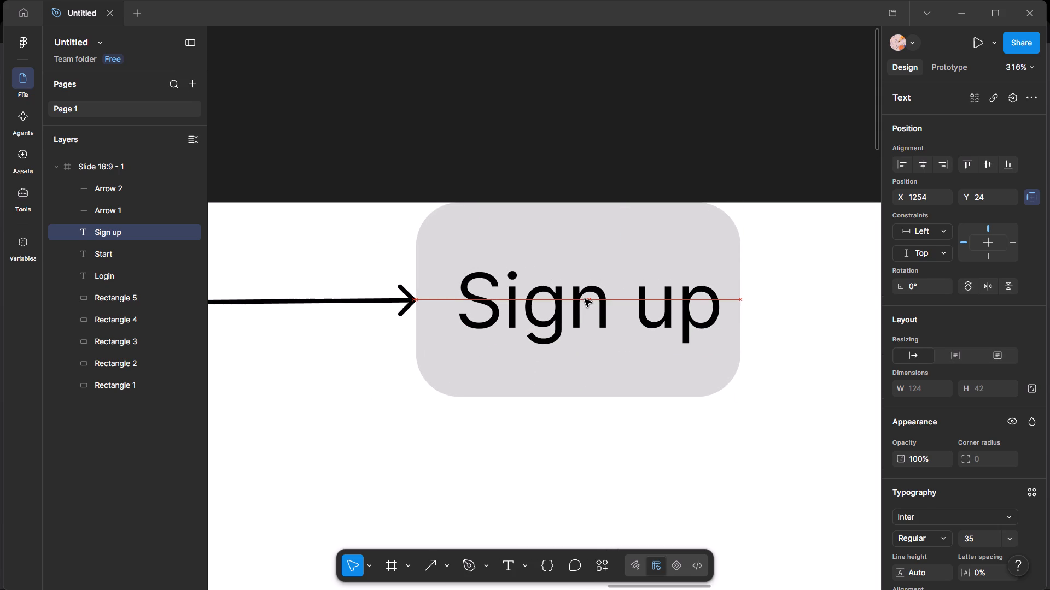
left_click_drag(585, 299, 573, 291)
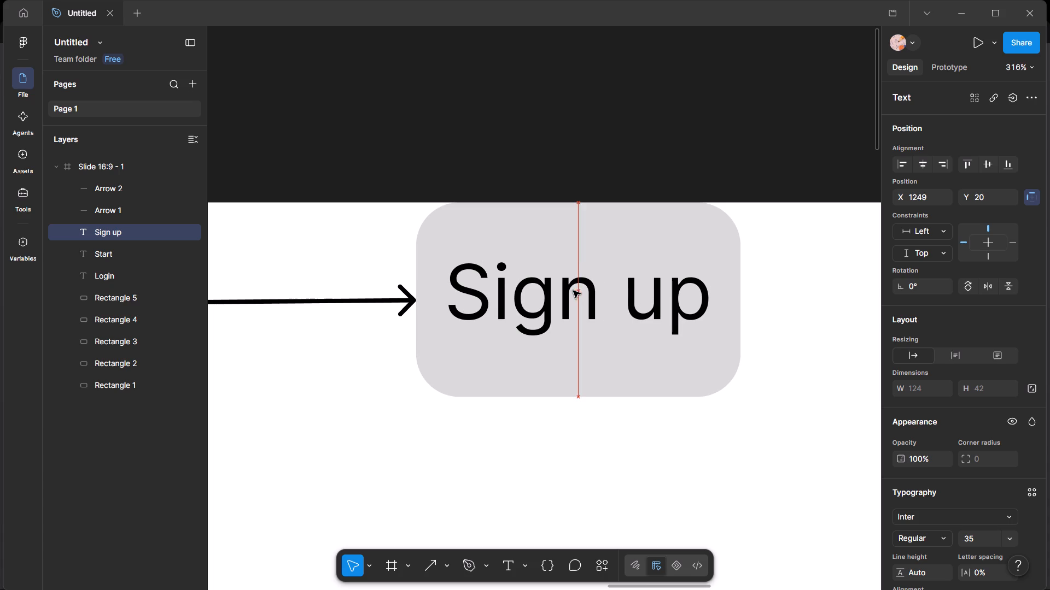
left_click_drag(573, 291, 579, 293)
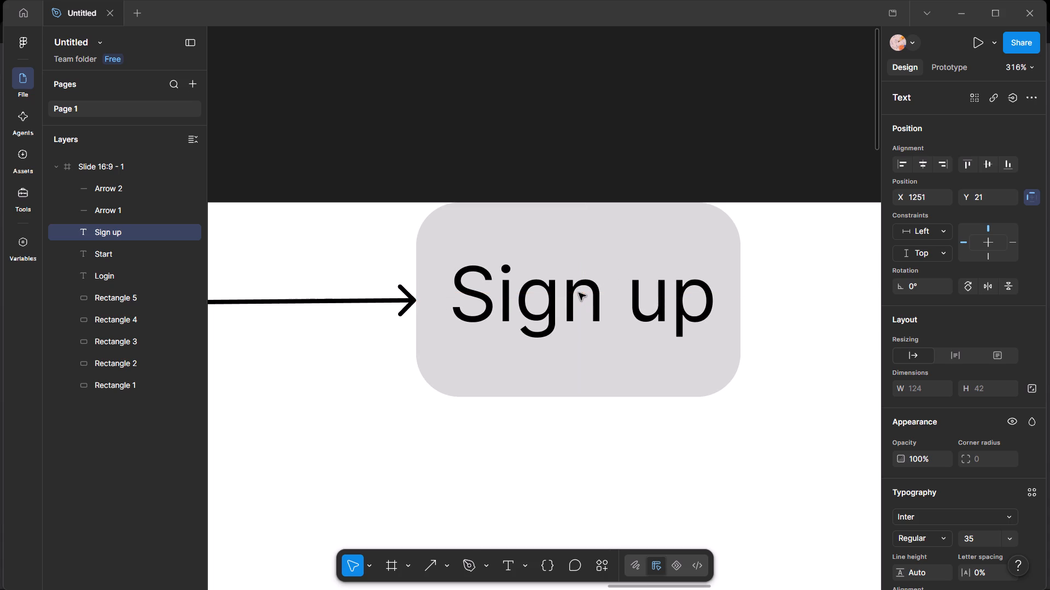
left_click_drag(579, 293, 586, 299)
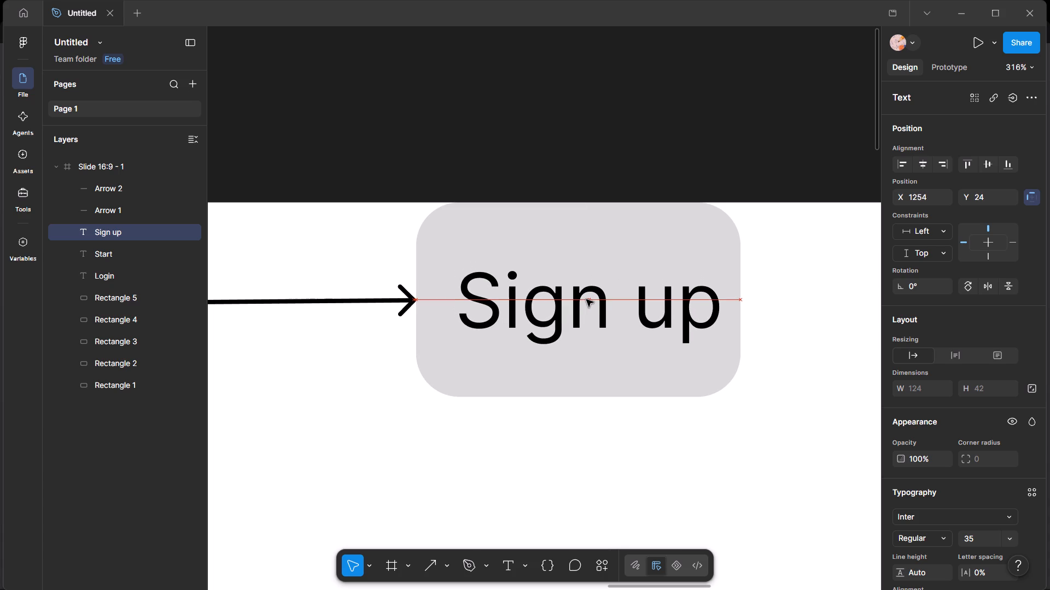
left_click_drag(586, 299, 582, 294)
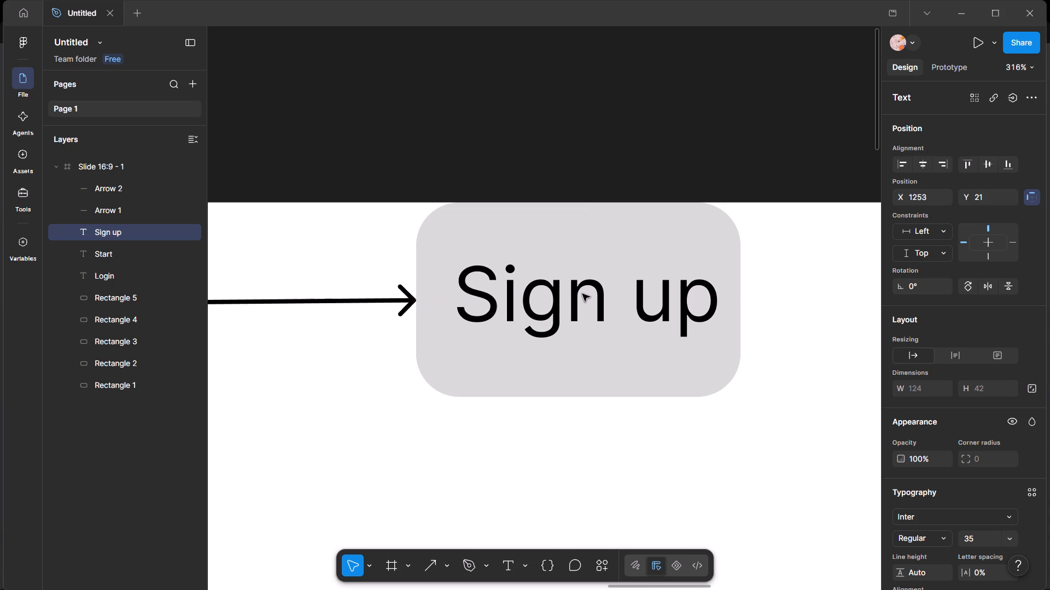
left_click_drag(582, 294, 581, 294)
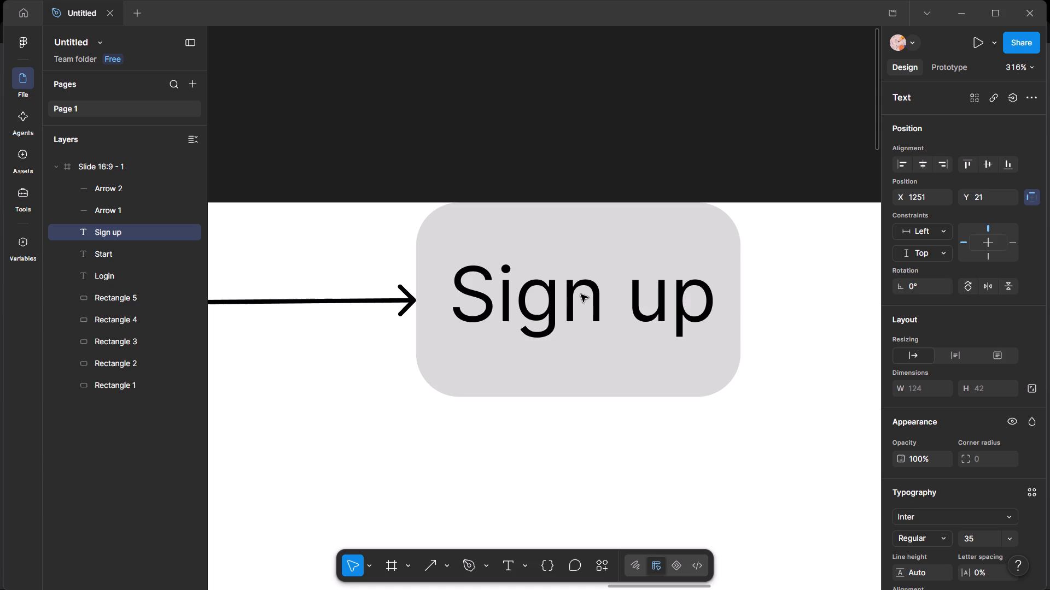
left_click_drag(581, 294, 581, 294)
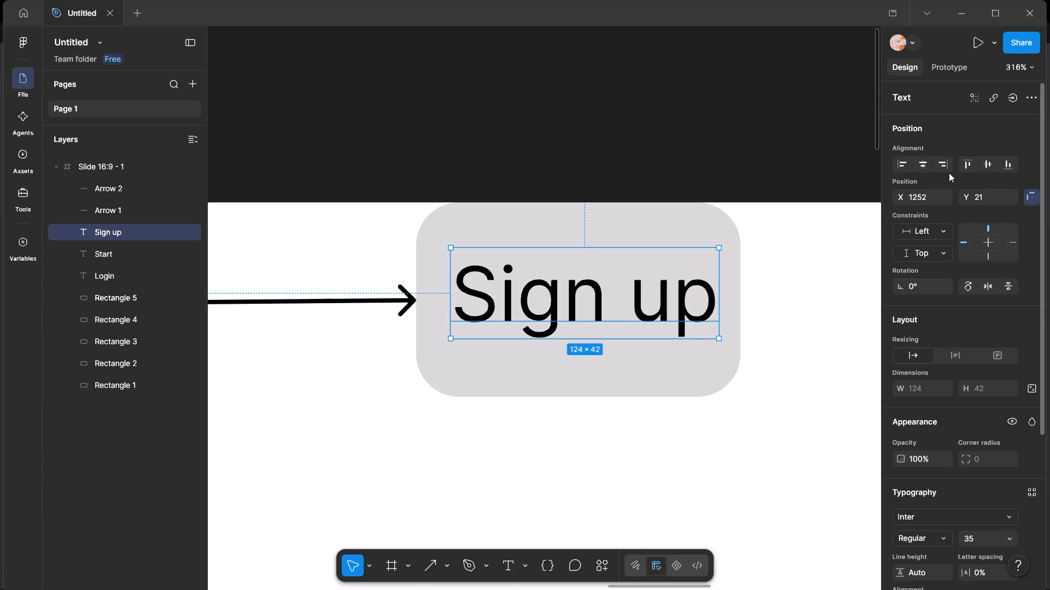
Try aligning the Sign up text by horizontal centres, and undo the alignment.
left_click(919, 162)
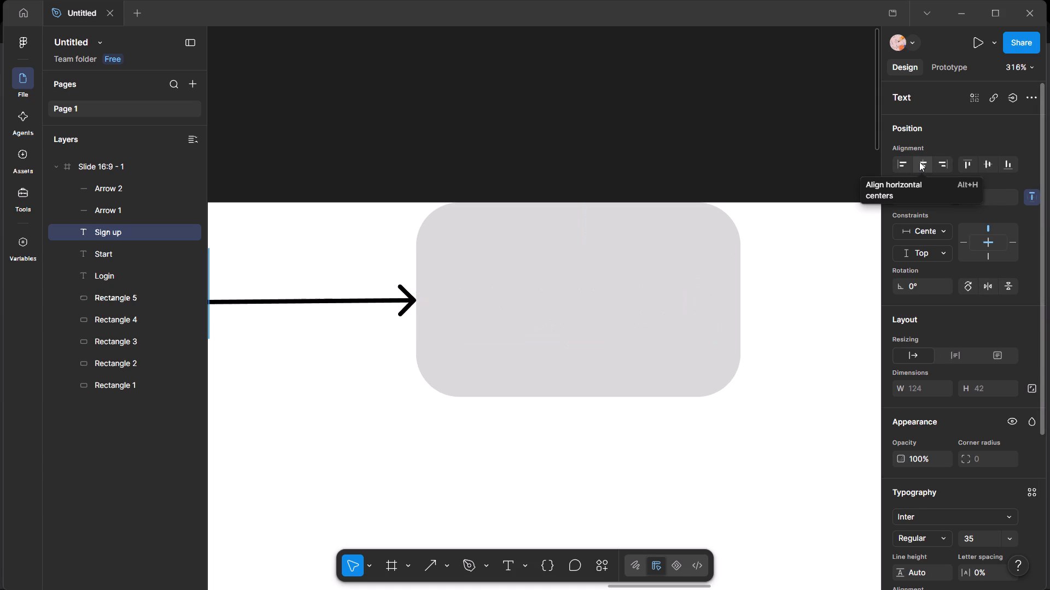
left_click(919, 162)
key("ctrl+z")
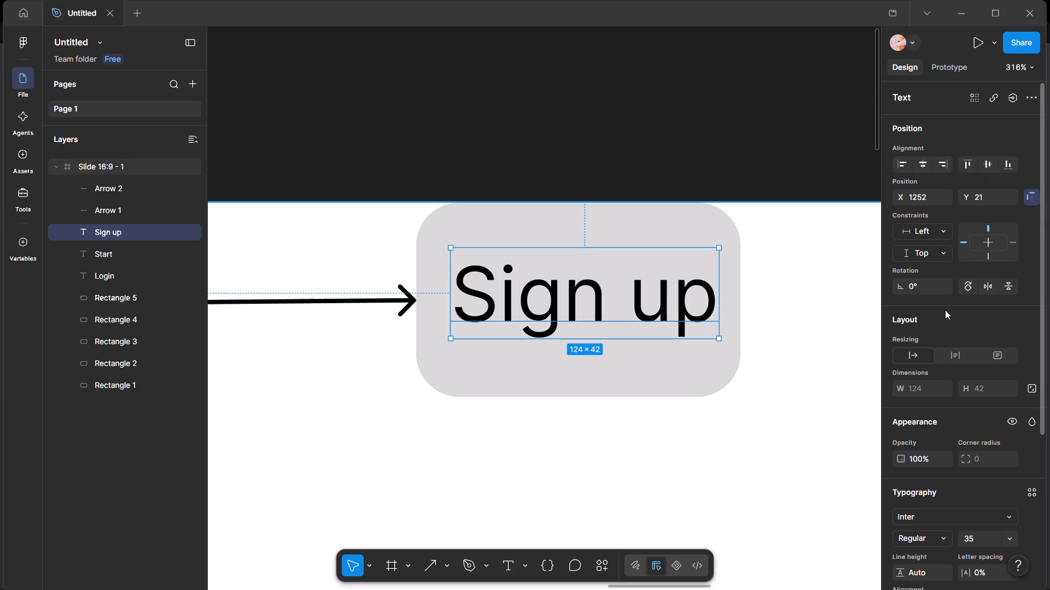
Fine-tune the Sign up text's position in its box to X 1251, Y 21, and clear the selection.
left_click(582, 310)
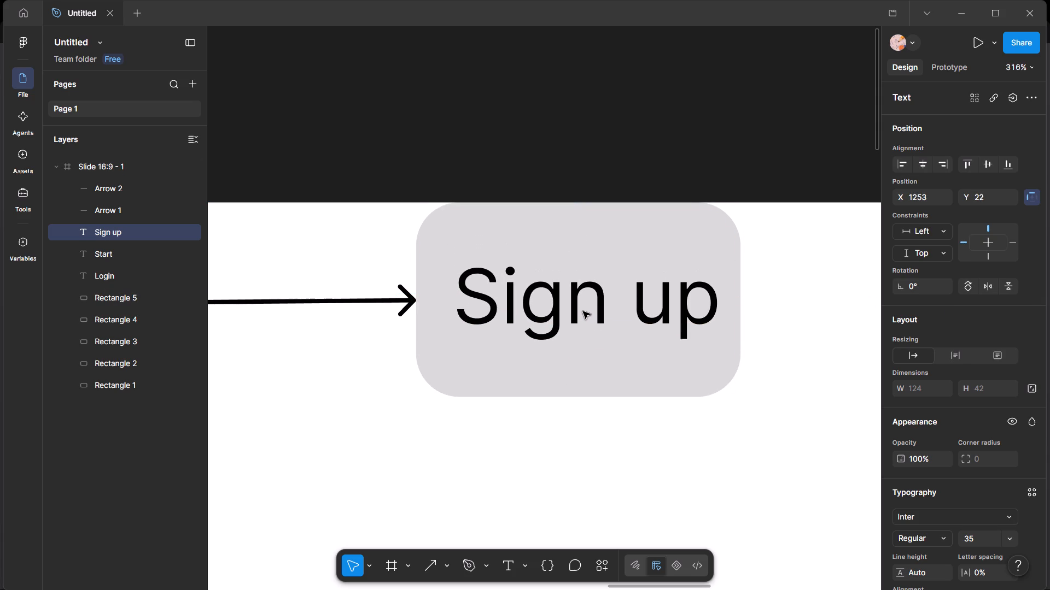
scroll(431, 404, "down", 7, "ctrl")
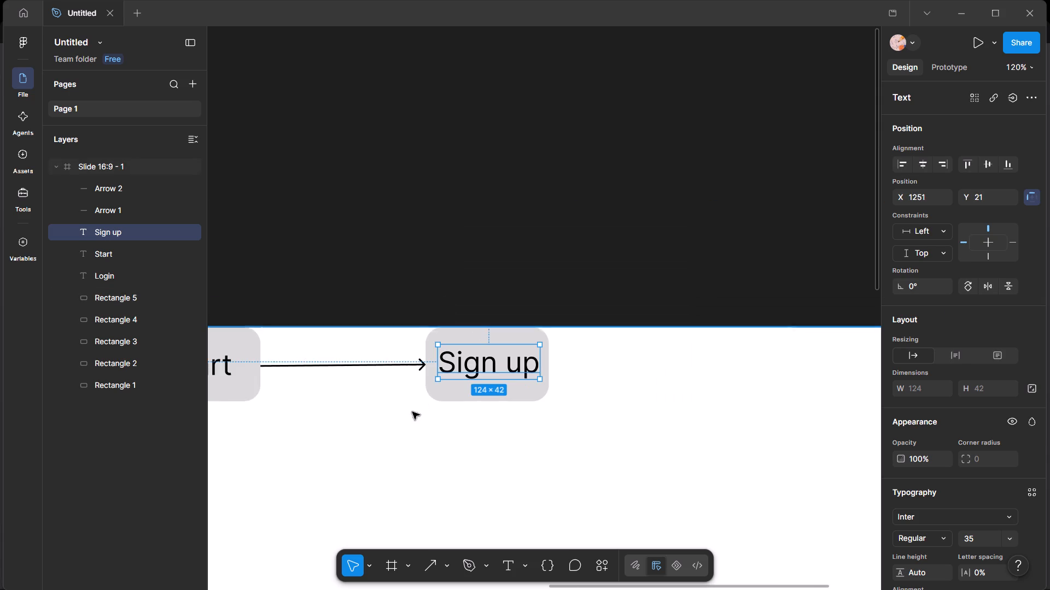
left_click(341, 435)
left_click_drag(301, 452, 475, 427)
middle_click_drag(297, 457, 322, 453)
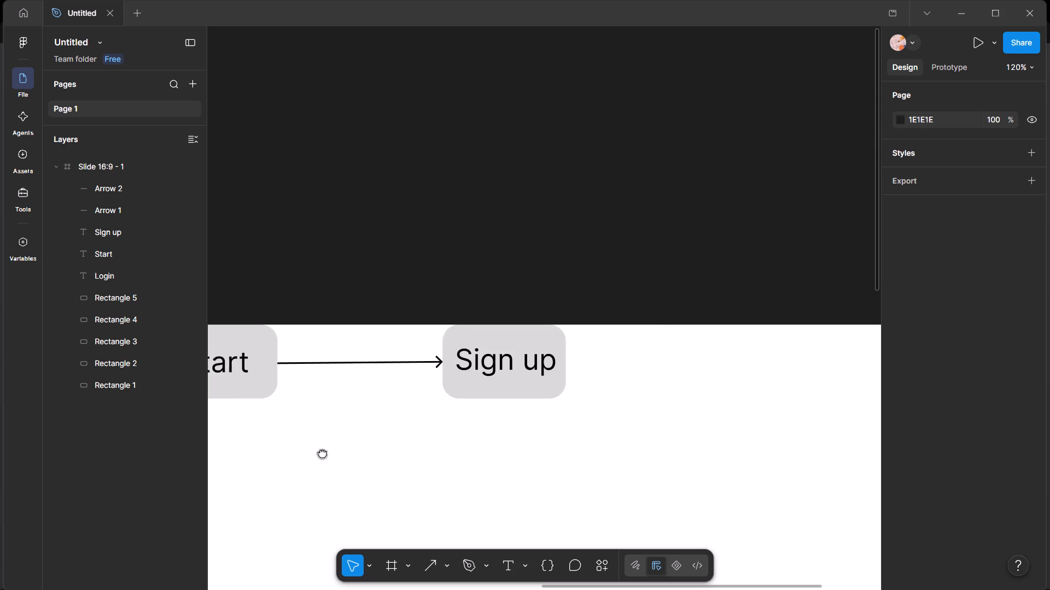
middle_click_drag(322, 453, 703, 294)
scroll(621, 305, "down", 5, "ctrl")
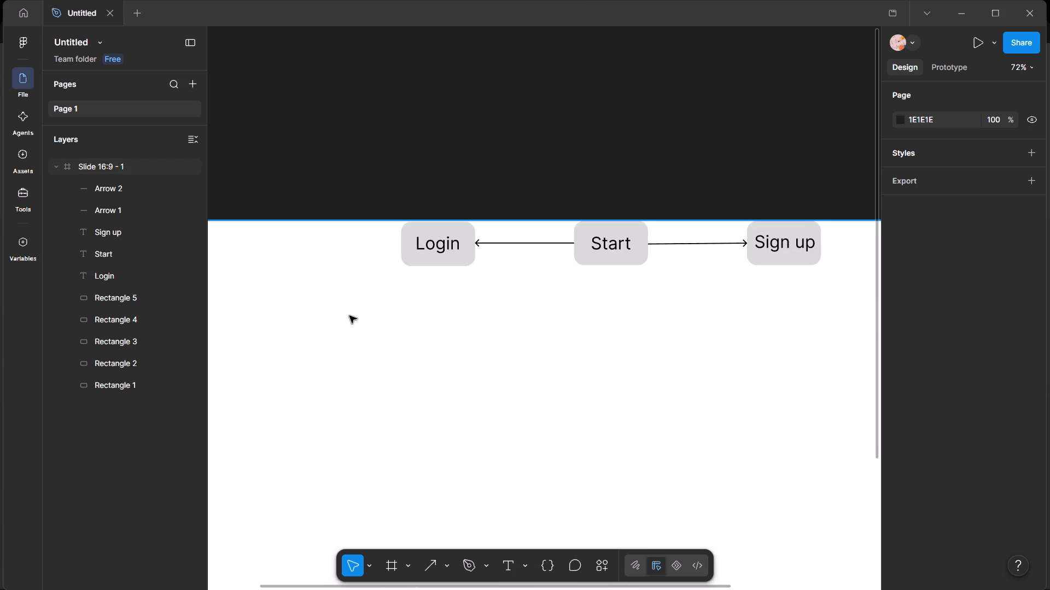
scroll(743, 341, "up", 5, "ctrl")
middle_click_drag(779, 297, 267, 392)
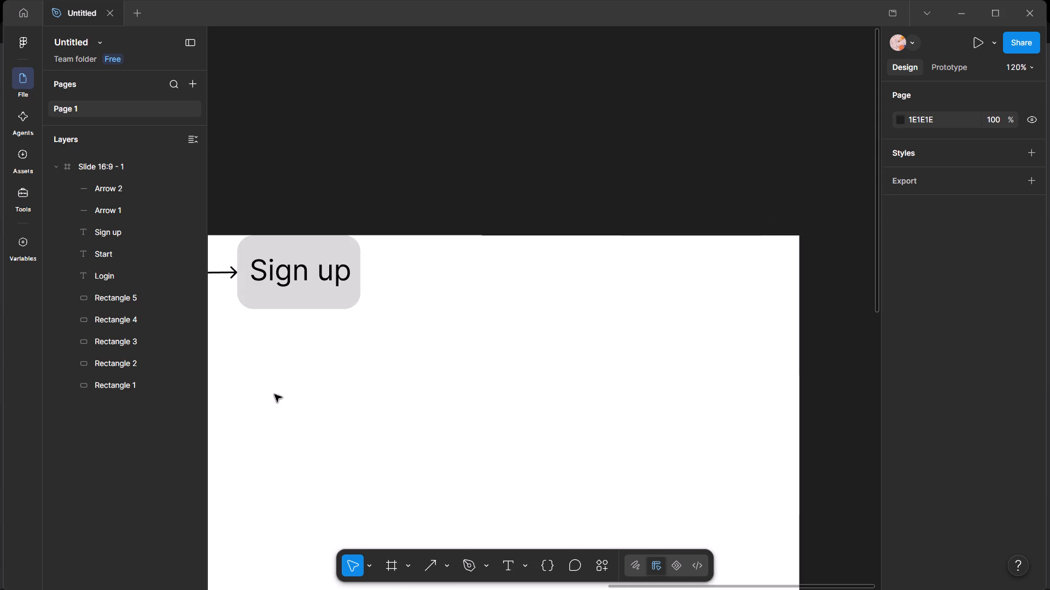
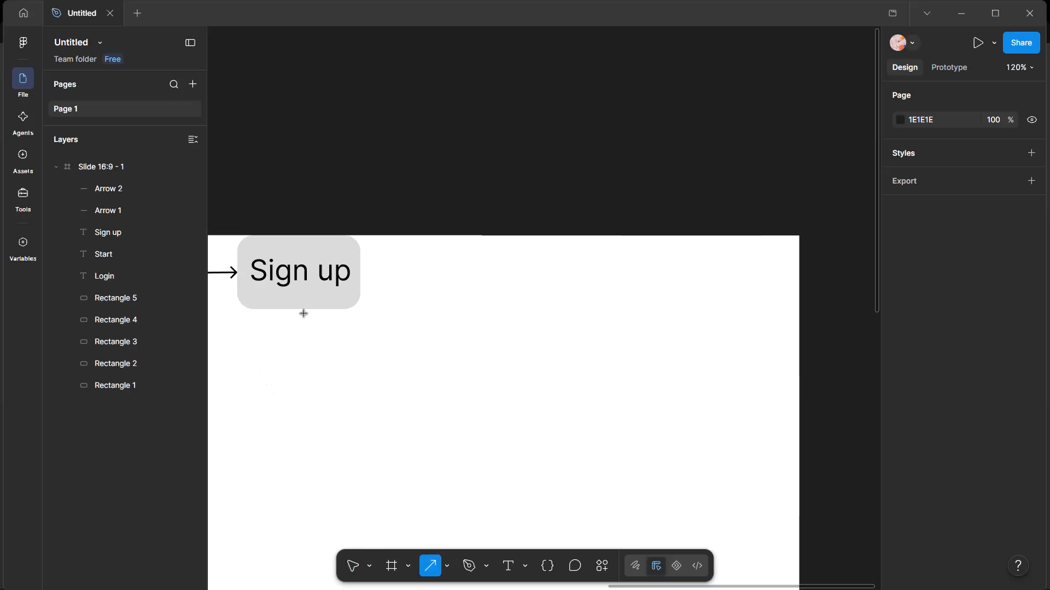
Draw a straight vertical arrow about 100 long, pointing down from the bottom edge of the Sign up box.
scroll(264, 334, "up", 7, "ctrl")
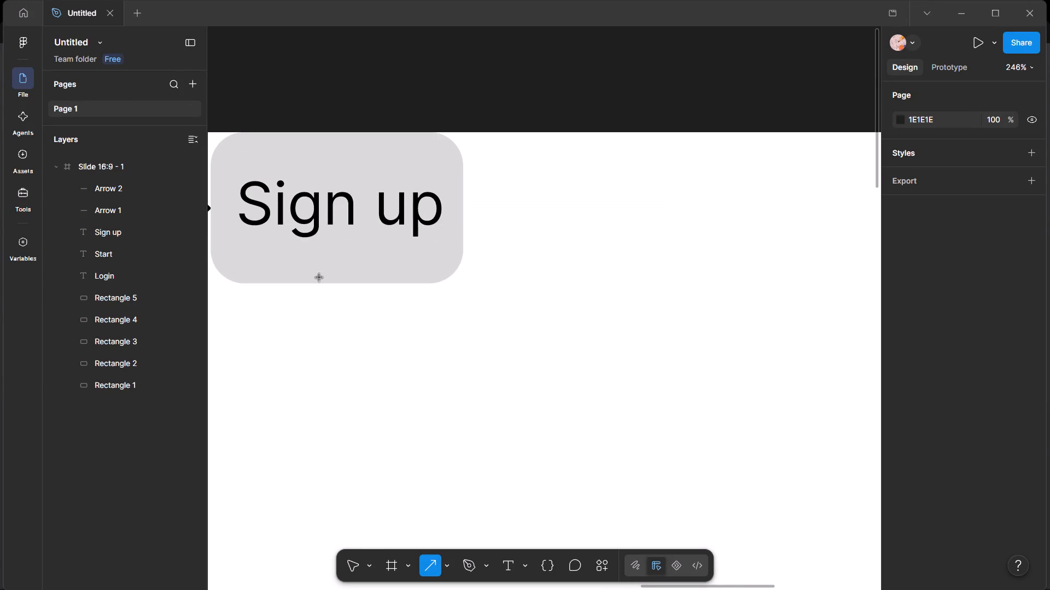
left_click_drag(323, 285, 305, 453)
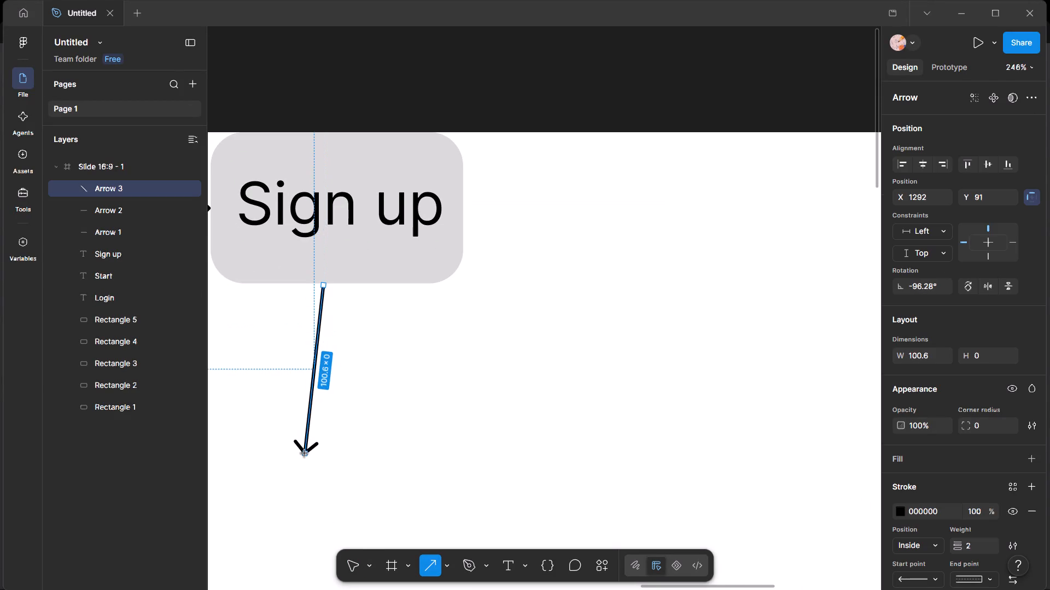
left_click_drag(305, 453, 306, 455)
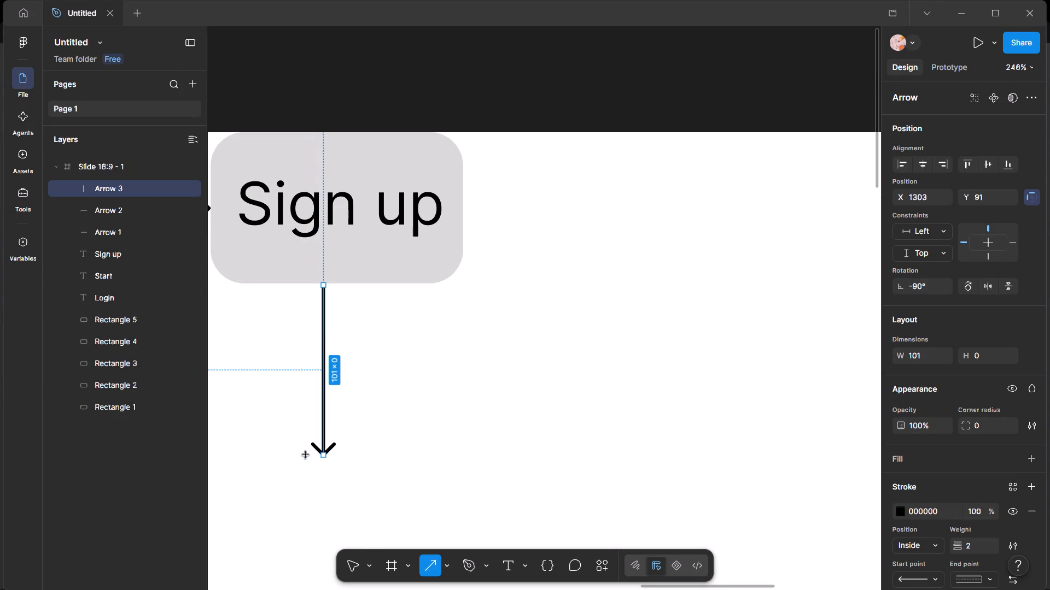
left_click_drag(306, 455, 304, 453)
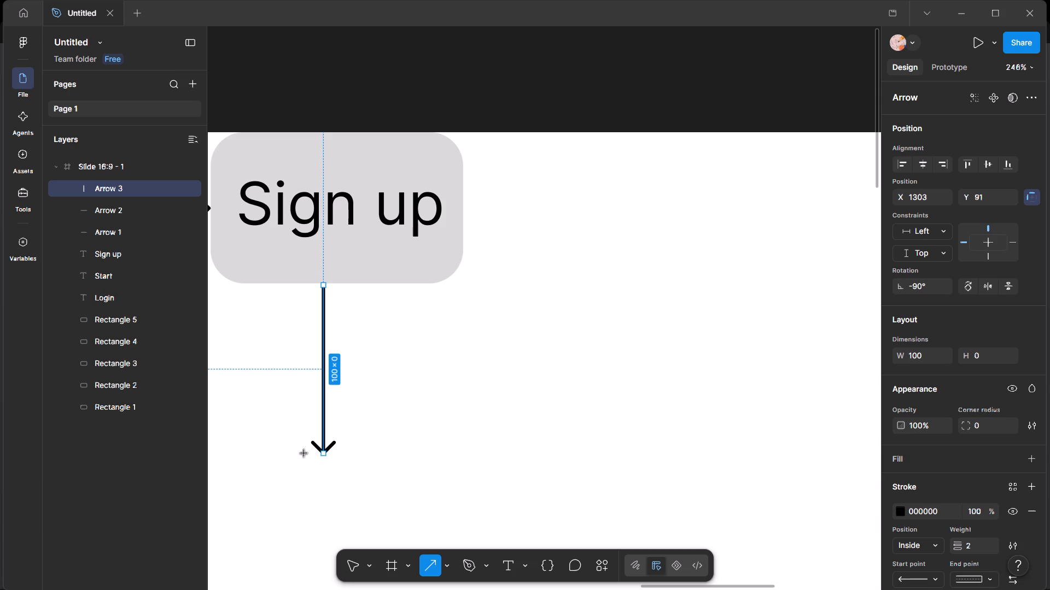
left_click_drag(304, 453, 305, 453)
left_click(297, 476)
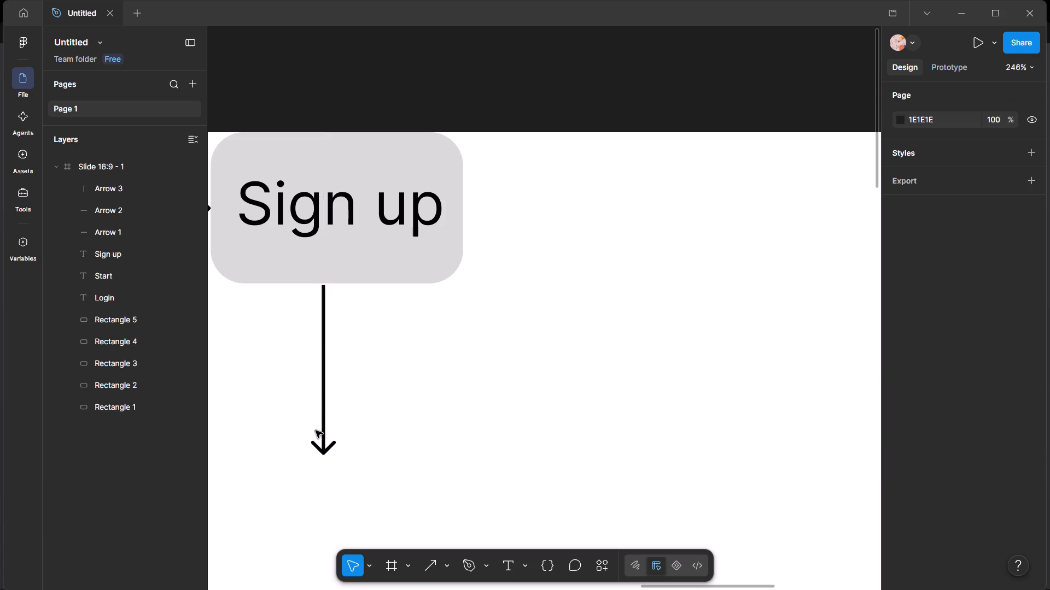
Duplicate the Sign up box's rectangle and place the copy at the tip of the downward arrow, at X 1228, Y 191.
left_click(377, 258)
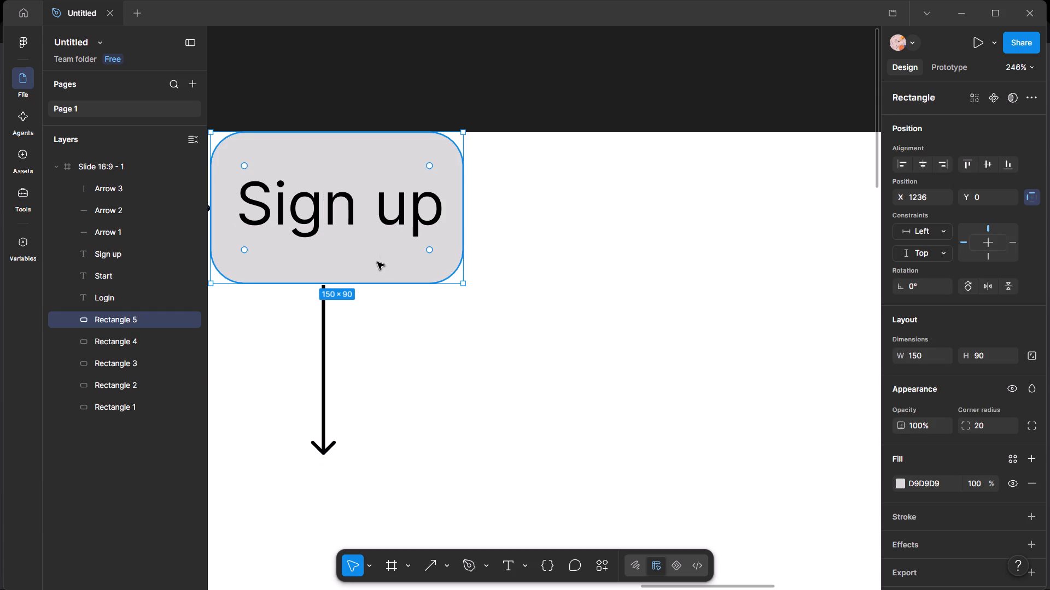
key("ctrl+d")
middle_click_drag(358, 376, 606, 318)
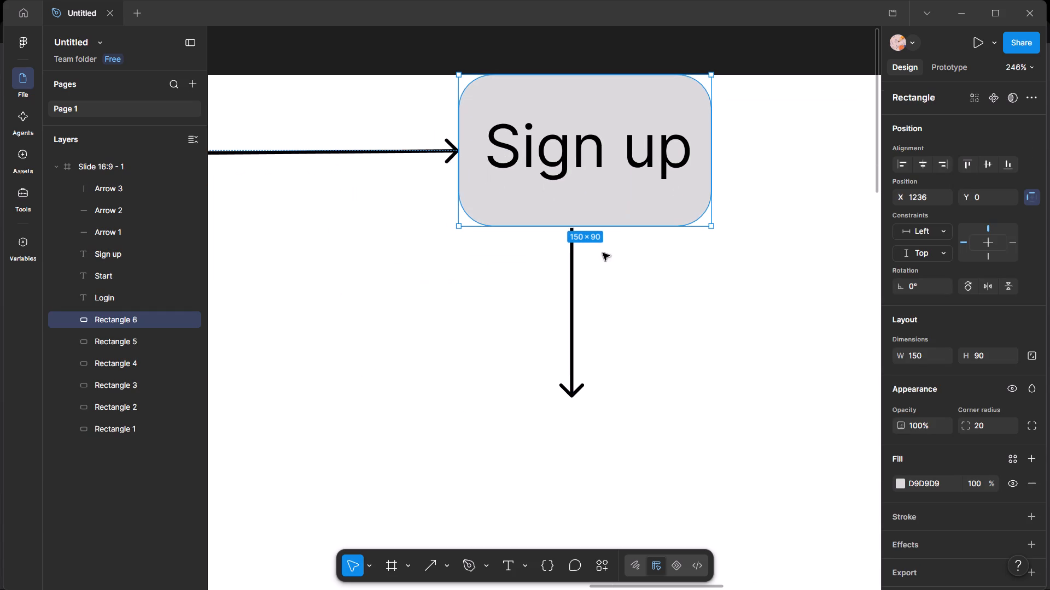
left_click_drag(599, 213, 585, 532)
scroll(616, 380, "down", 5, "ctrl")
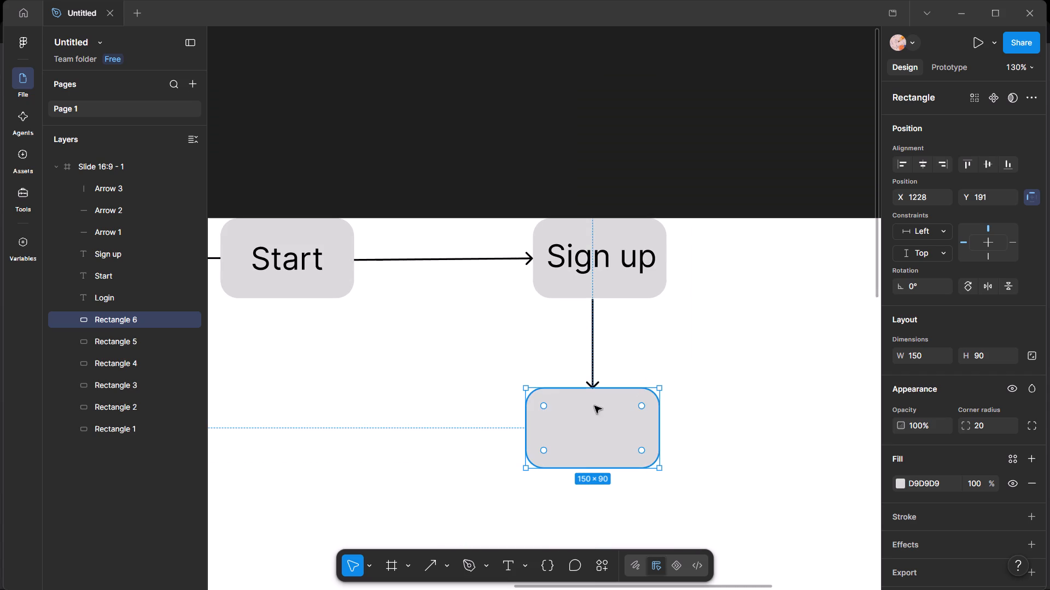
scroll(591, 446, "up", 11, "ctrl")
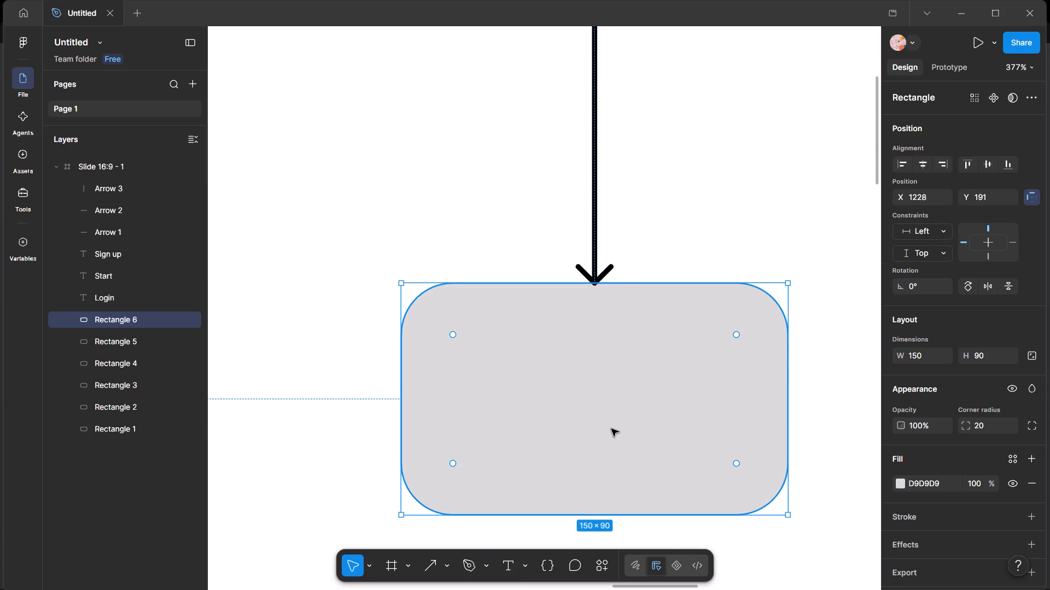
Duplicate the Sign up text and move the copy into the new lower box, at X 1245, Y 215.
scroll(611, 428, "down", 7, "ctrl")
left_click(633, 231)
key("ctrl+d")
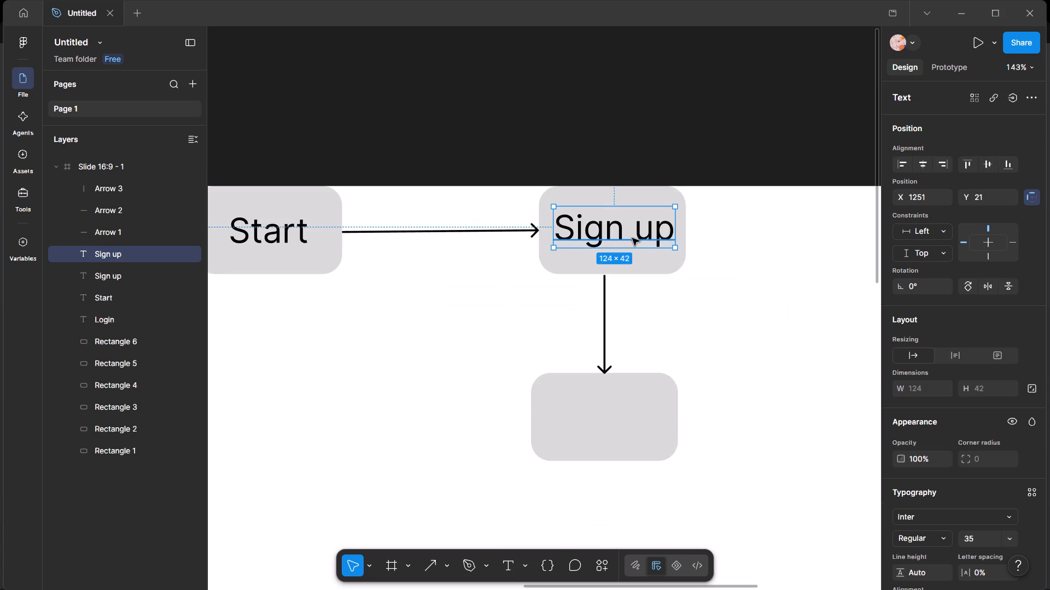
left_click_drag(623, 226, 616, 415)
Change the text in the lower box from Sign up to "Create ".
double_click(612, 423)
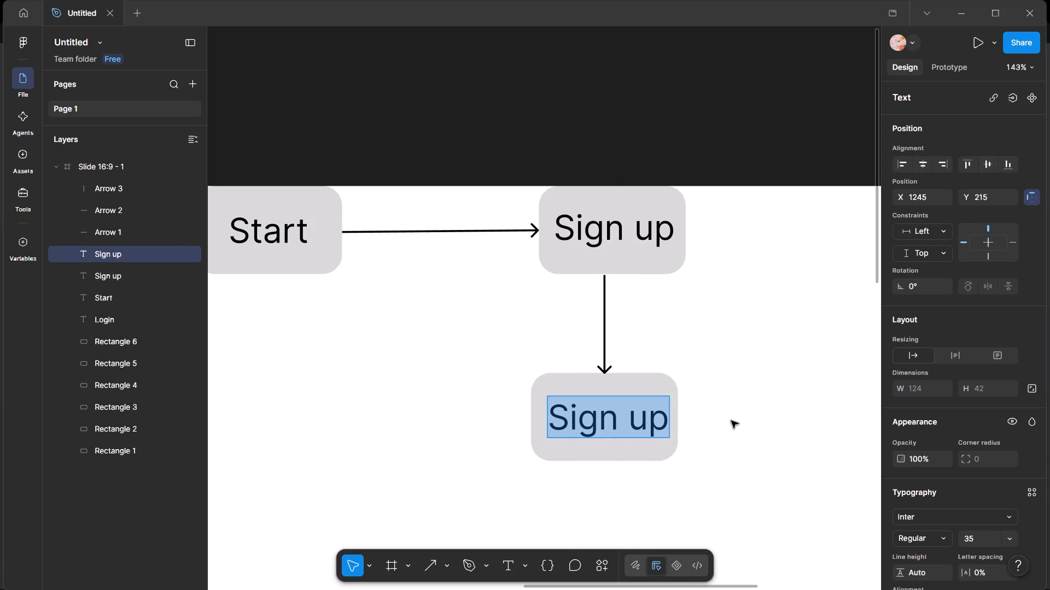
type("Cre")
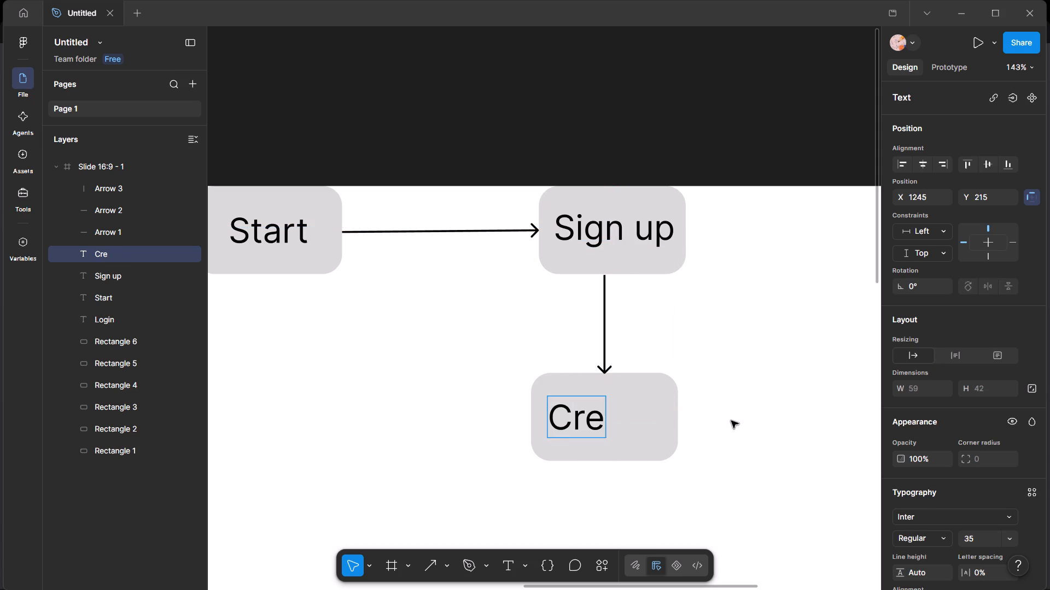
type("ate")
key("space")
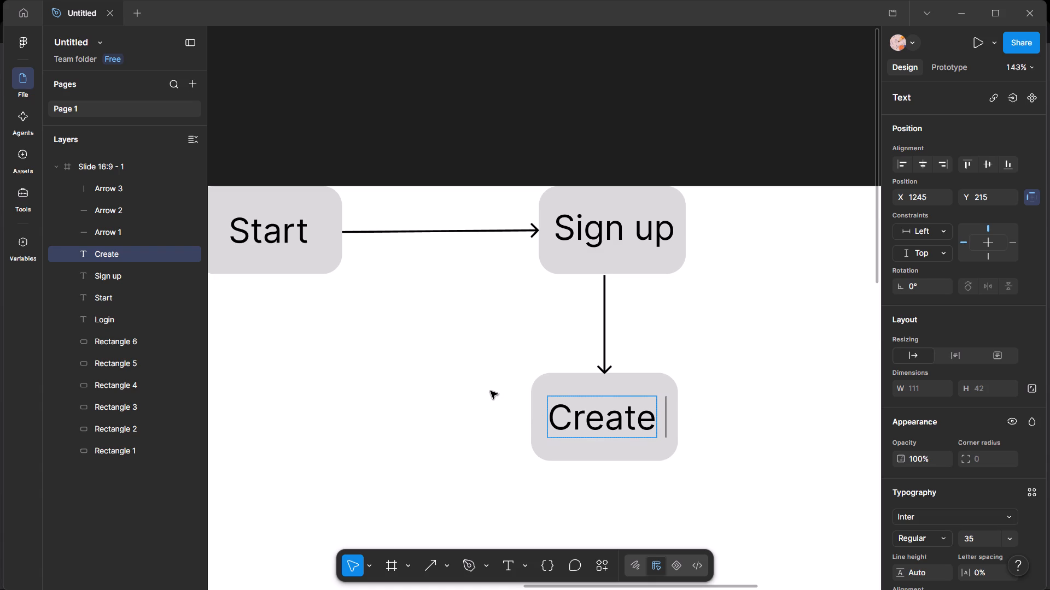
Set the font size of the Start text to 24.
scroll(485, 377, "up", 5)
middle_click_drag(229, 496, 517, 439)
double_click(551, 340)
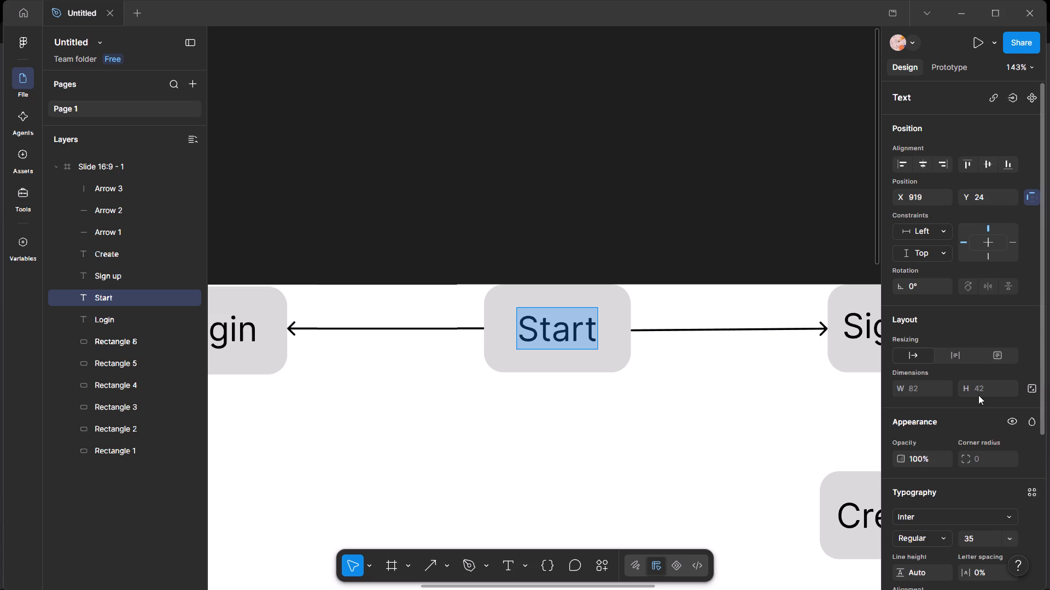
right_click(588, 333)
left_click(549, 378)
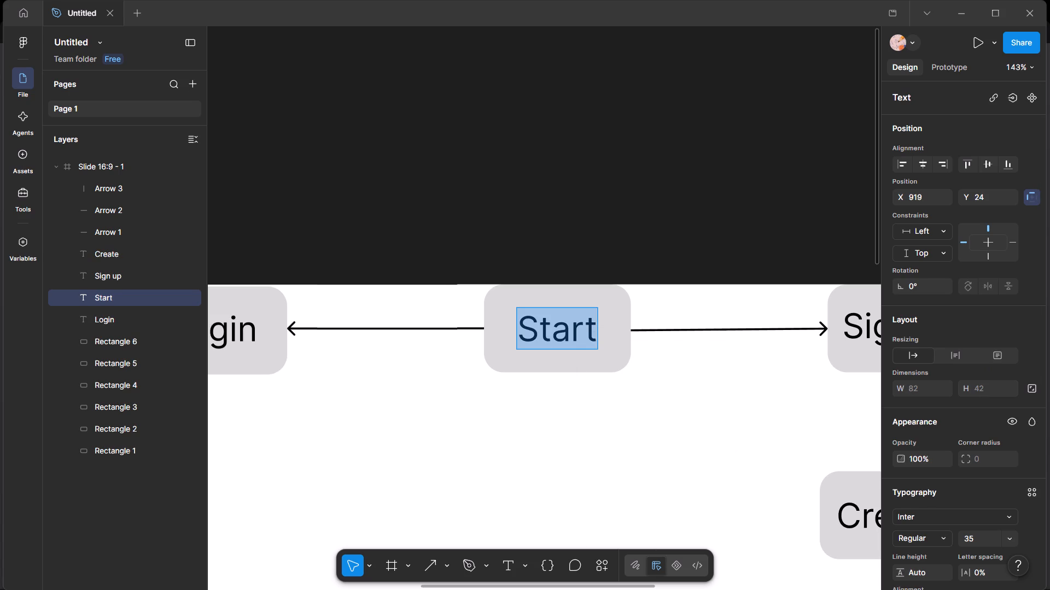
left_click(593, 331)
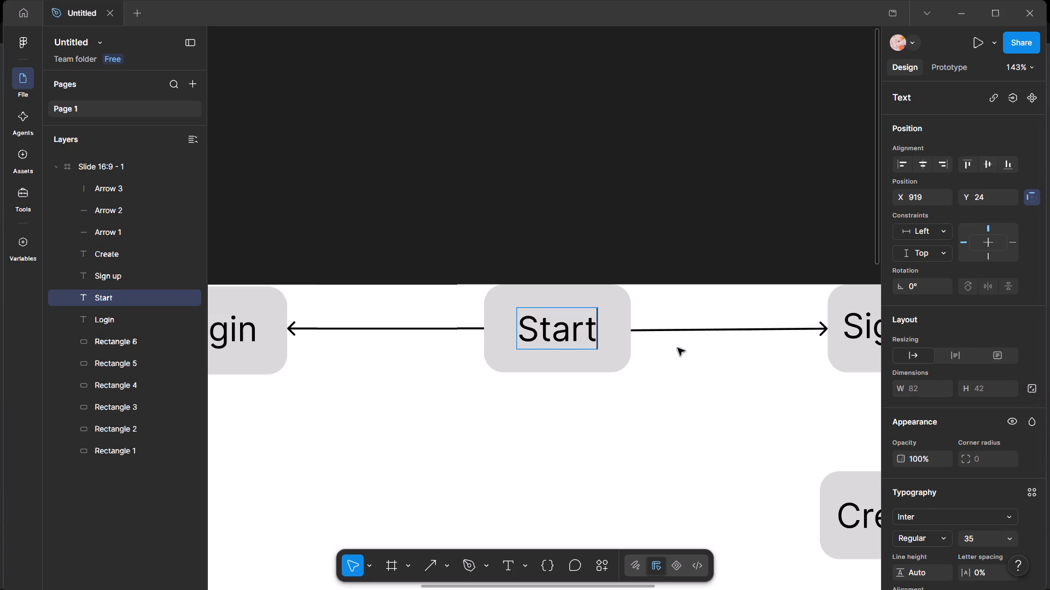
left_click_drag(596, 326, 503, 342)
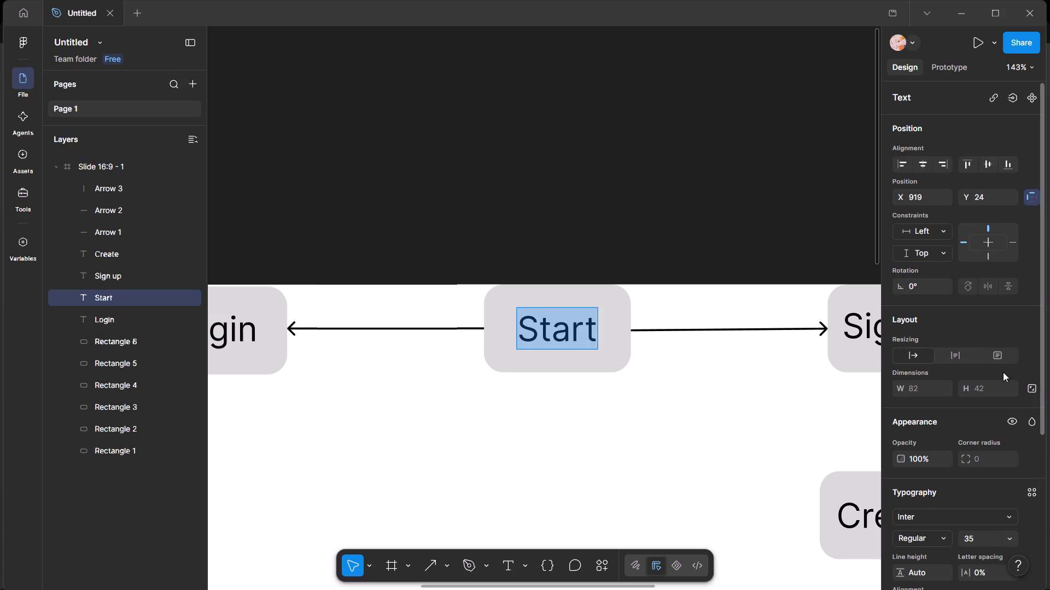
left_click(999, 383)
scroll(993, 469, "down", 3)
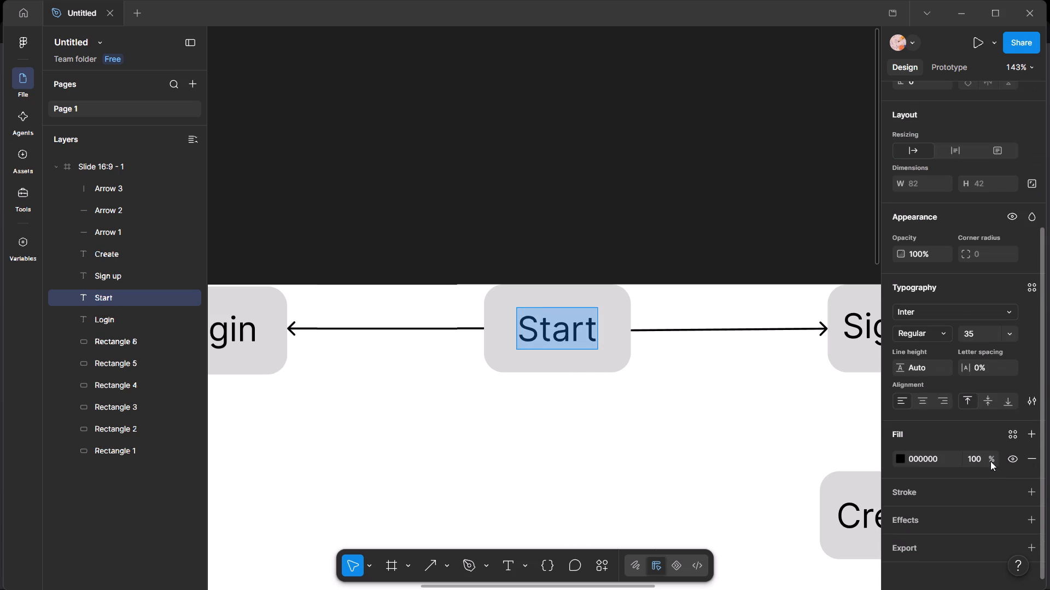
left_click(985, 333)
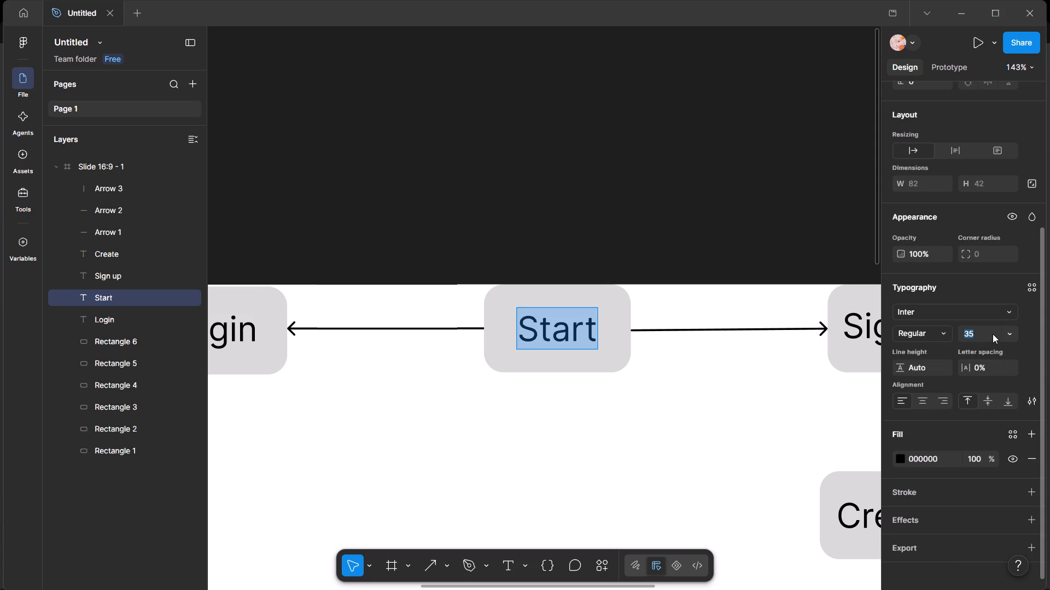
key("BackSpace")
type("24")
key("Return")
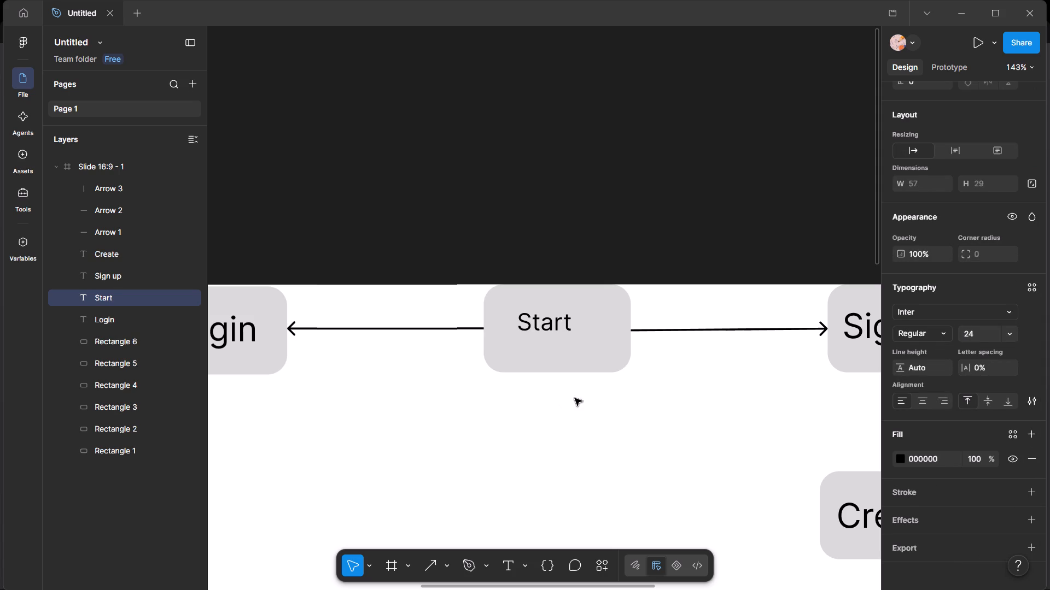
Move the resized Start text to the centre of its box and clear the selection.
left_click(571, 360)
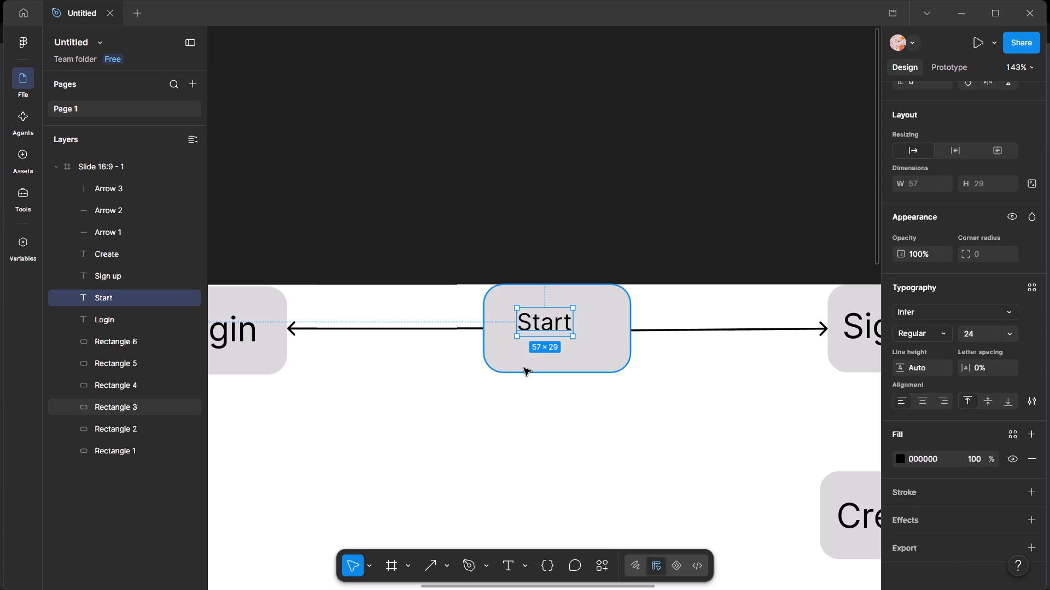
left_click_drag(545, 326, 549, 330)
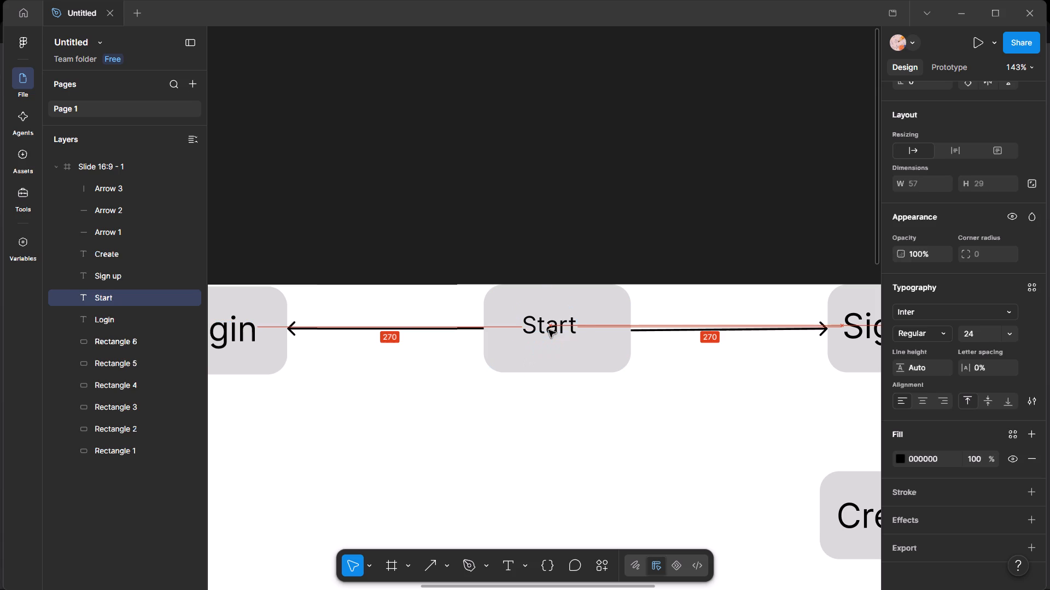
left_click_drag(549, 330, 550, 331)
left_click(596, 409)
left_click_drag(564, 325, 571, 324)
left_click(670, 410)
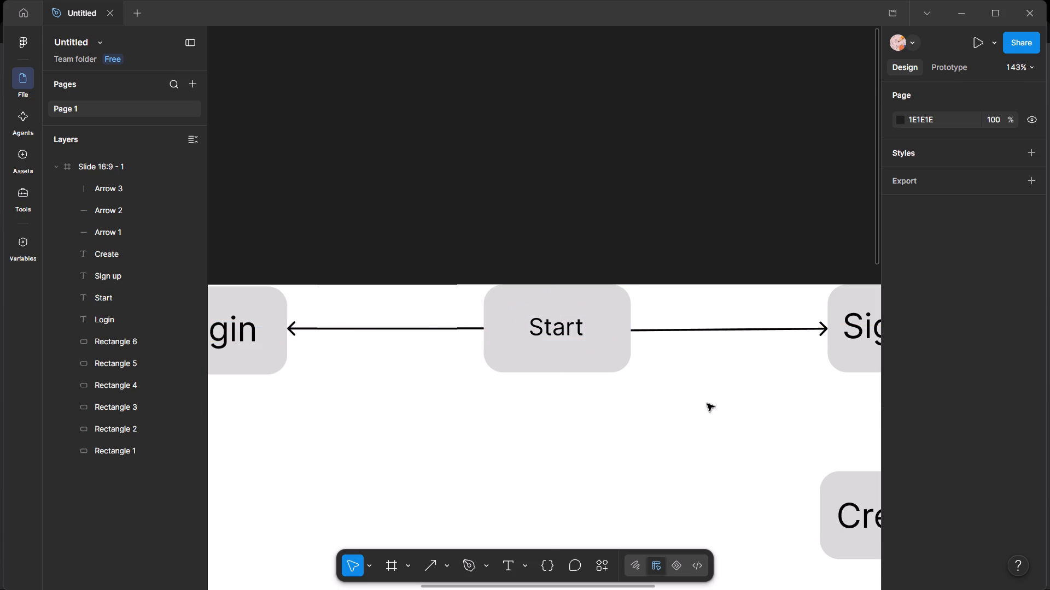
Set the font size of the Sign up text to 24.
middle_click_drag(769, 435, 767, 435)
middle_click_drag(767, 435, 527, 449)
double_click(647, 352)
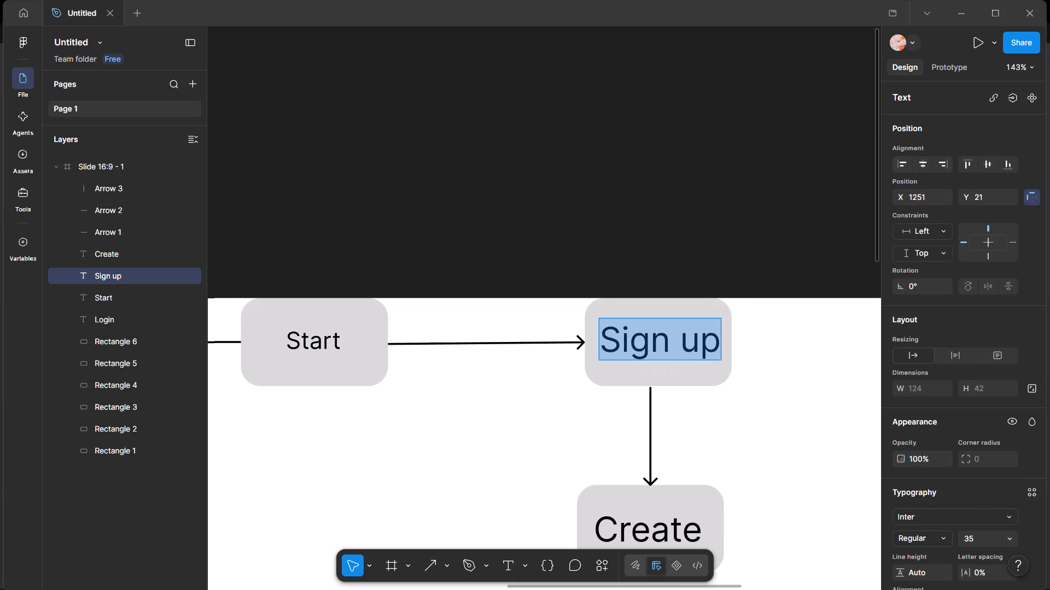
scroll(974, 501, "down", 3)
left_click(983, 334)
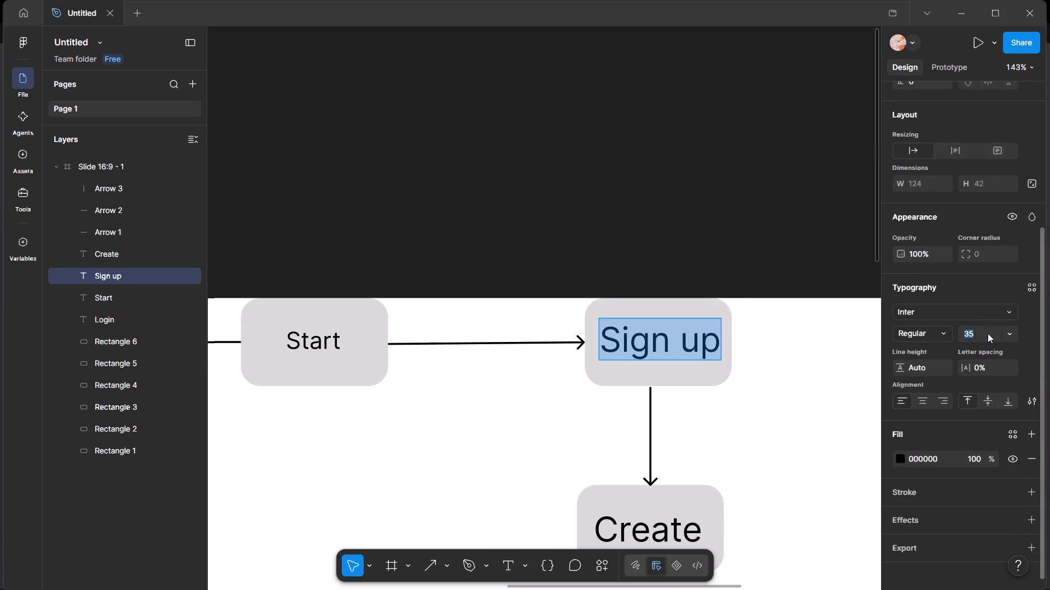
type("224")
key("BackSpace")
key("BackSpace")
key("2")
key("BackSpace")
key("4")
key("Return")
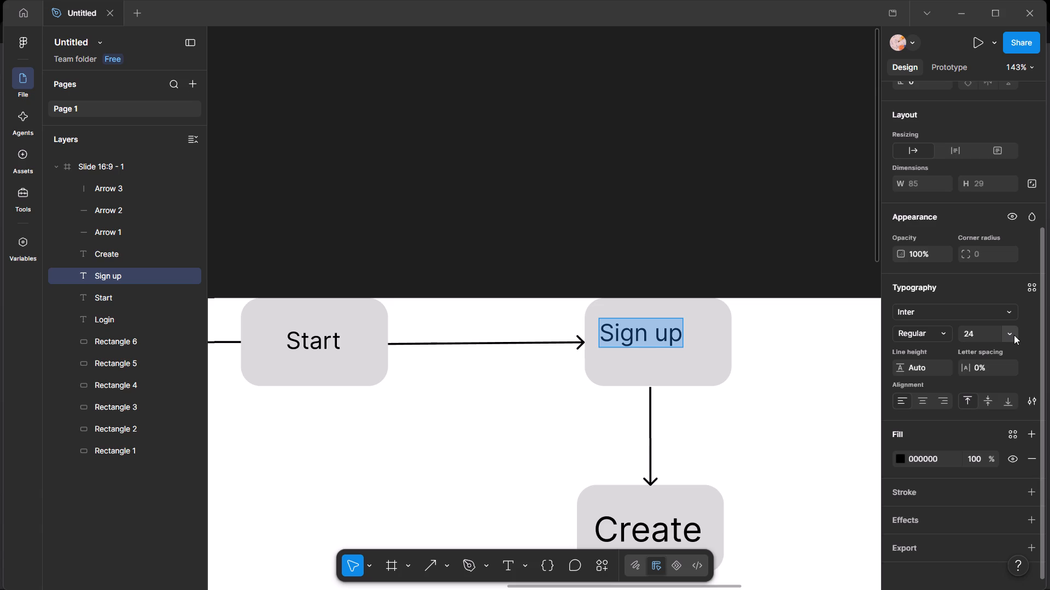
Move the resized Sign up text to roughly the centre of its box and clear the selection.
left_click(752, 397)
left_click_drag(635, 332, 637, 334)
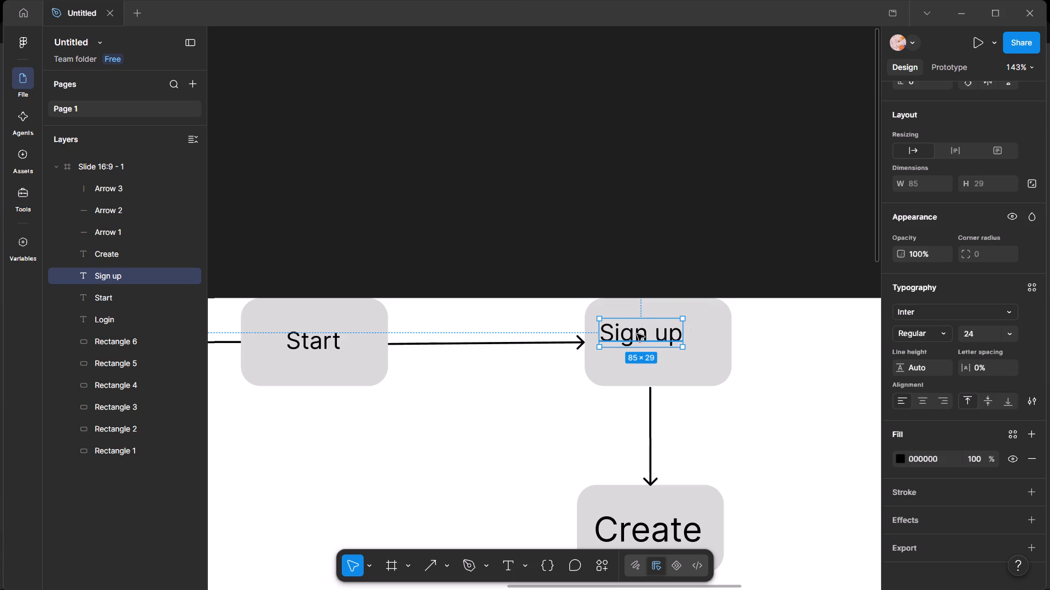
left_click_drag(637, 334, 646, 340)
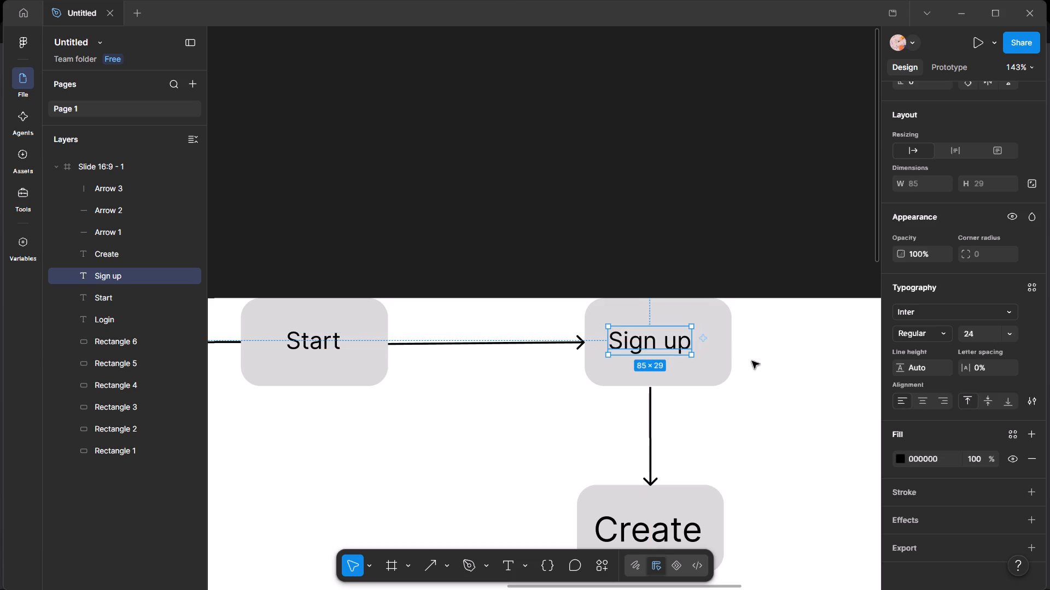
left_click(753, 377)
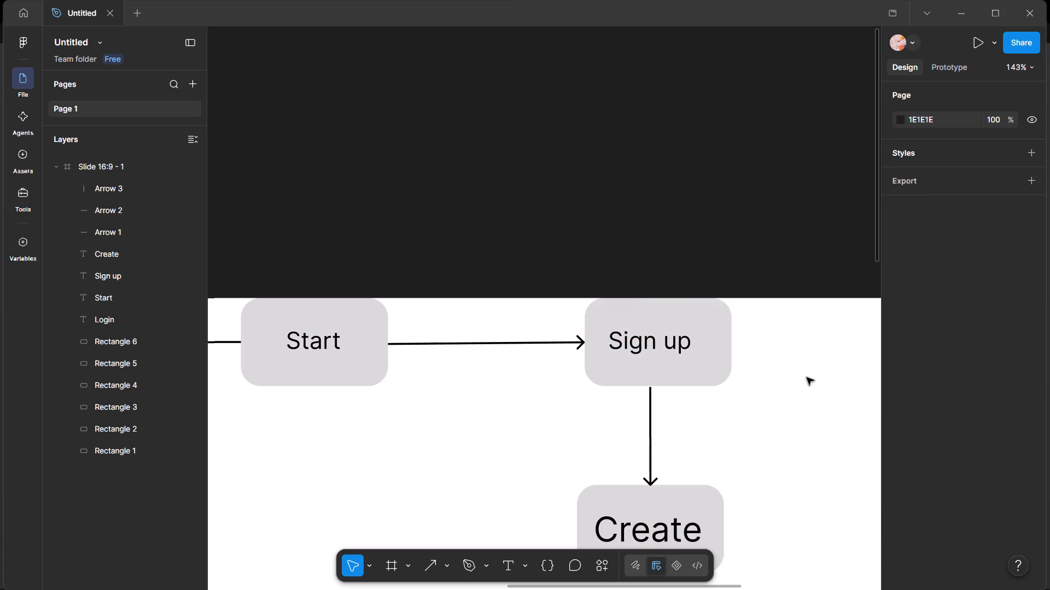